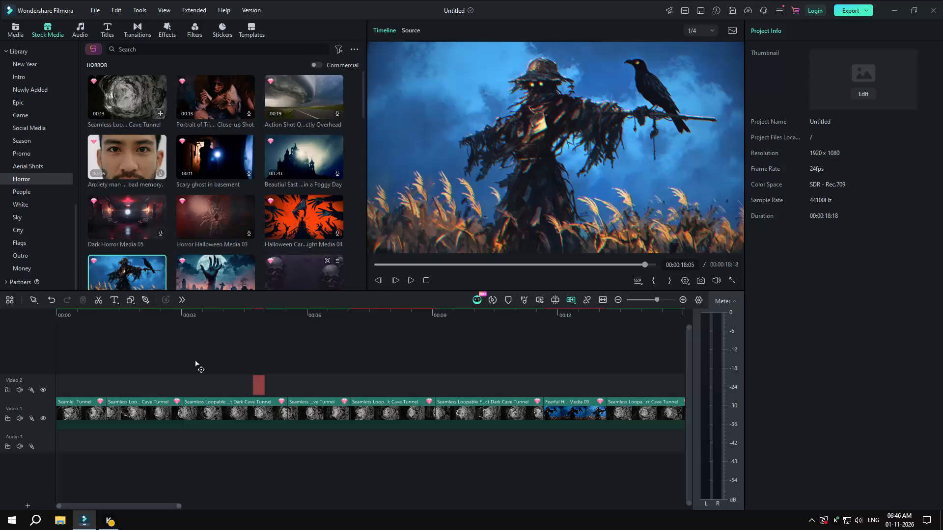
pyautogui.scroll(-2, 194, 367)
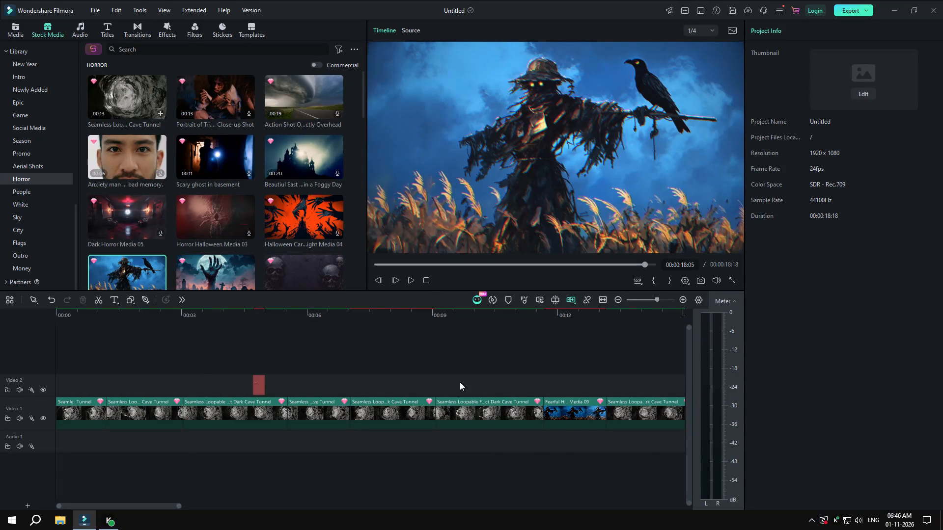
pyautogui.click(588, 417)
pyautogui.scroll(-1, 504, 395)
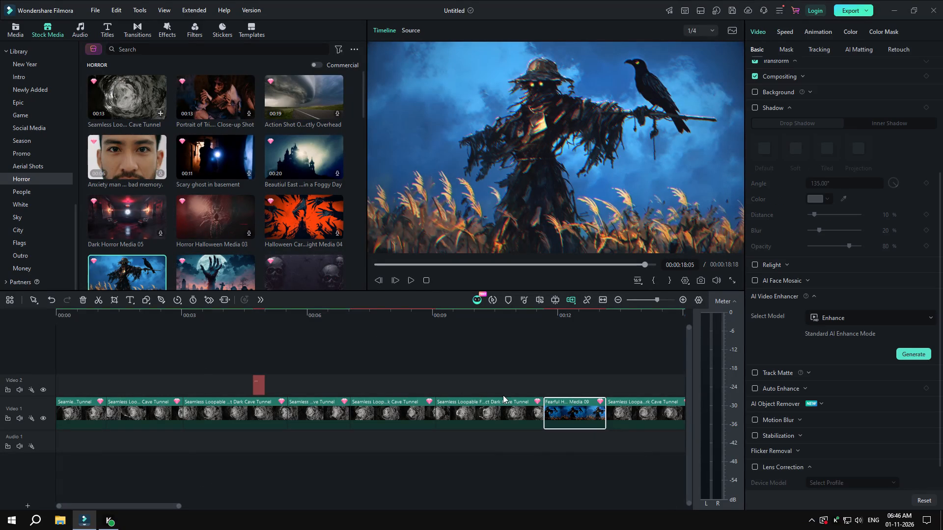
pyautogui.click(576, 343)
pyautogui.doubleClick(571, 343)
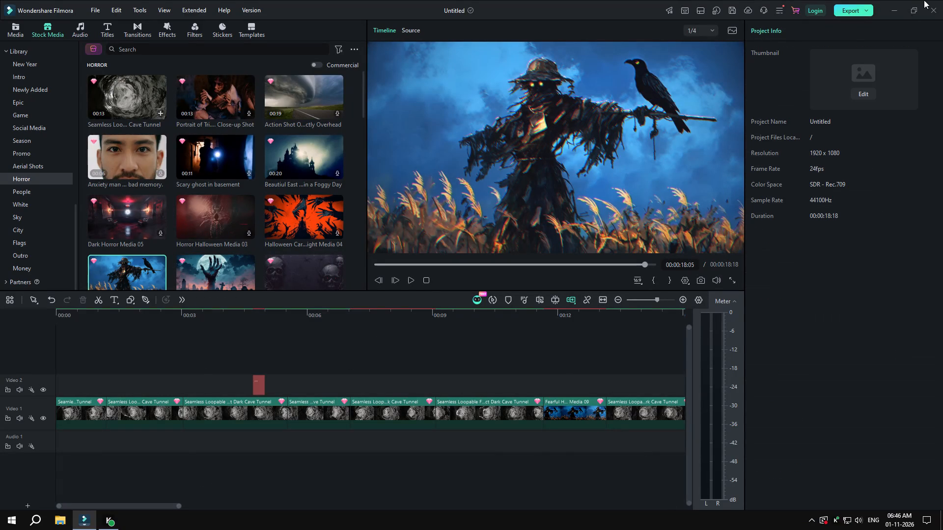
# Close the video editor with the untitled horror project open.
pyautogui.click(937, 5)
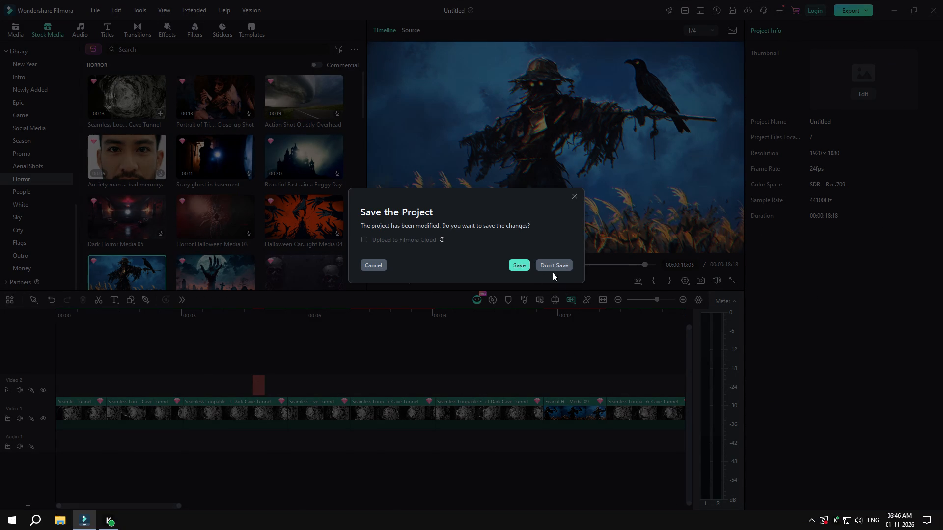
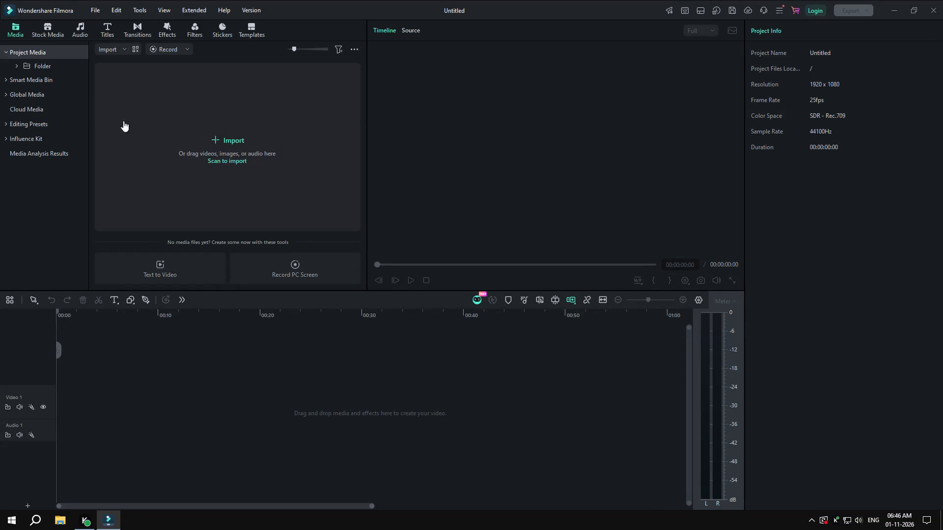
# Look through the stock media library and the project media sections, including Smart Media Bin, Cloud Media and Editing Presets.
pyautogui.click(52, 25)
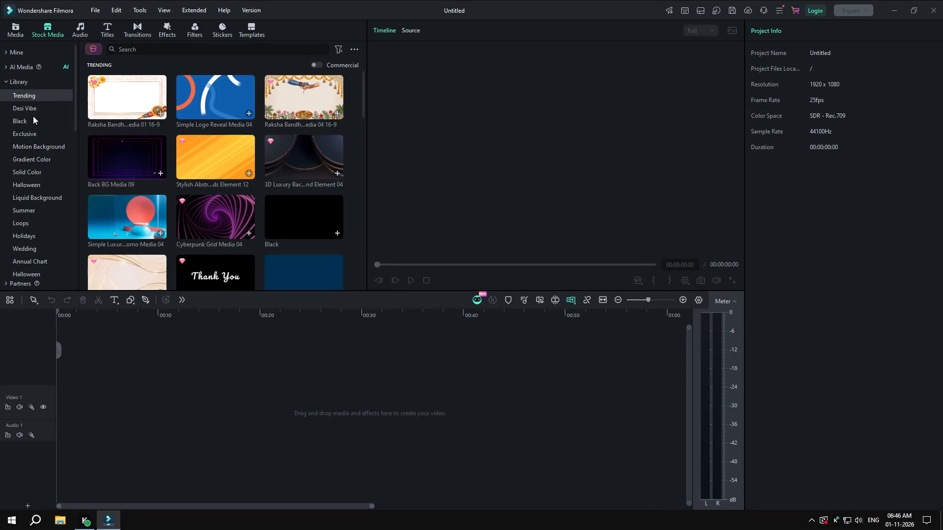
pyautogui.click(4, 81)
pyautogui.click(15, 94)
pyautogui.click(16, 84)
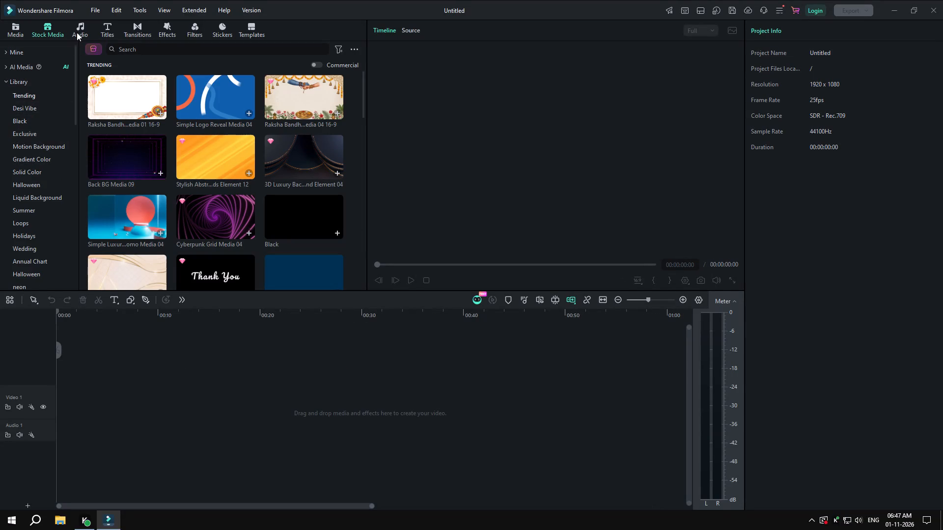
pyautogui.click(16, 31)
pyautogui.click(43, 29)
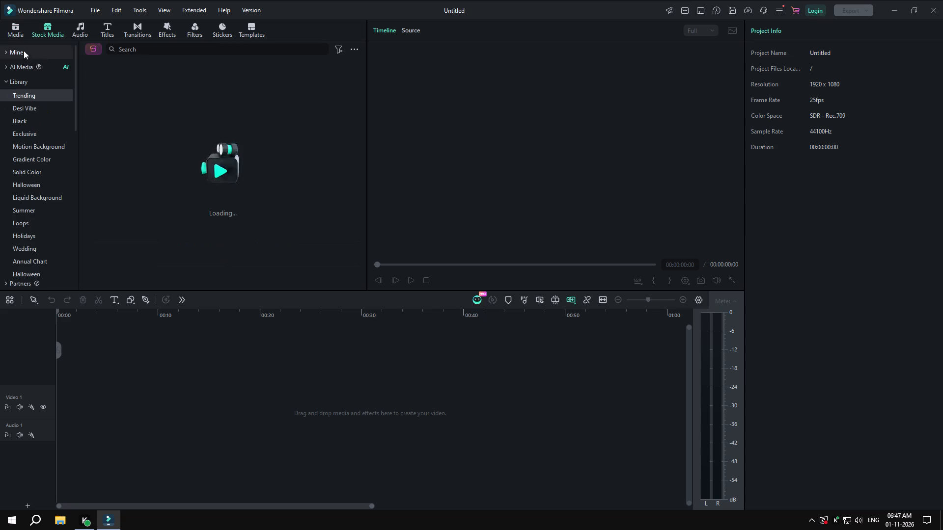
pyautogui.click(16, 32)
pyautogui.click(25, 72)
pyautogui.click(14, 64)
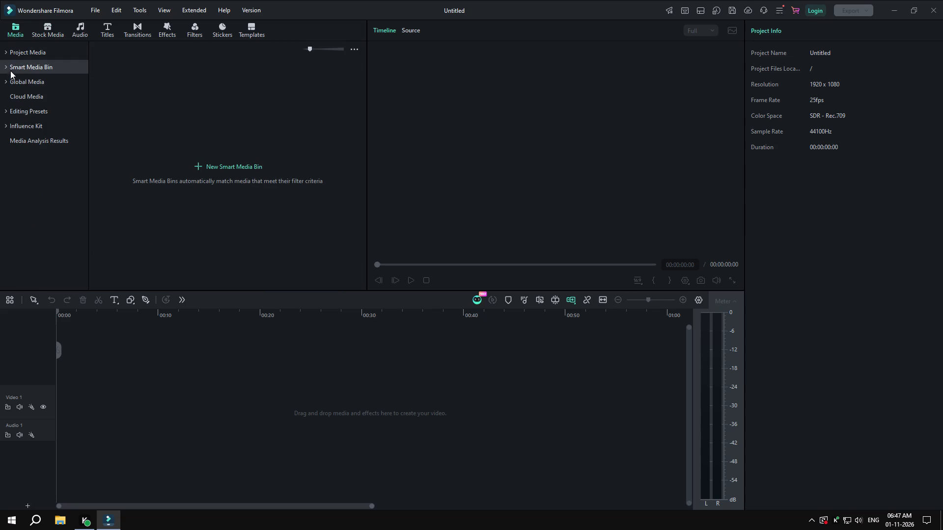
pyautogui.click(12, 75)
pyautogui.click(19, 108)
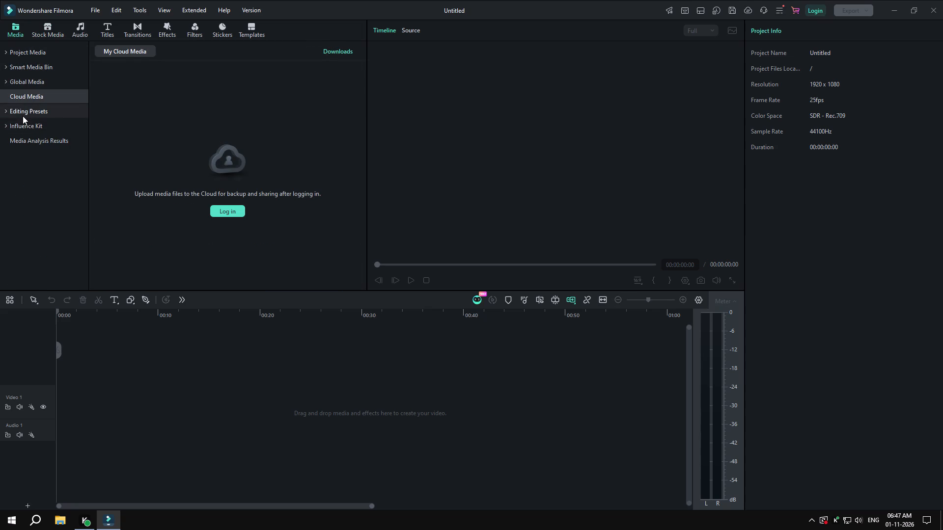
pyautogui.click(23, 116)
pyautogui.click(31, 182)
# Browse the stock media library's White, People, Sky, City, Flags and Vertical categories for suitable clips.
pyautogui.click(47, 30)
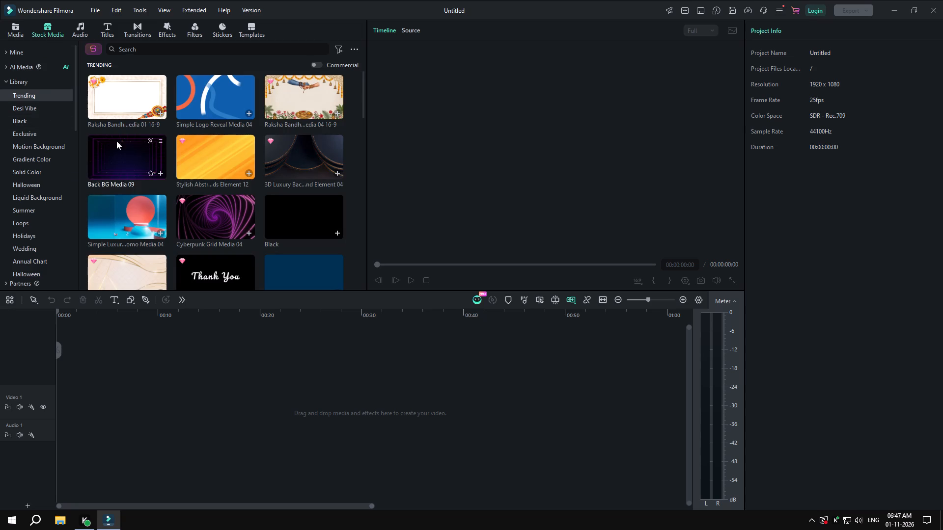
pyautogui.scroll(-5, 142, 233)
pyautogui.scroll(-11, 36, 201)
pyautogui.click(36, 201)
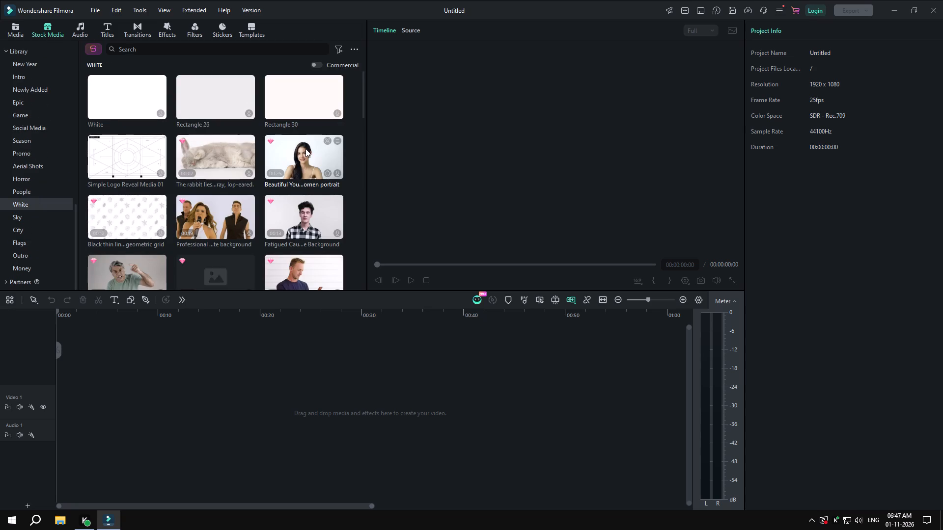
pyautogui.moveTo(305, 149); pyautogui.dragTo(292, 157)
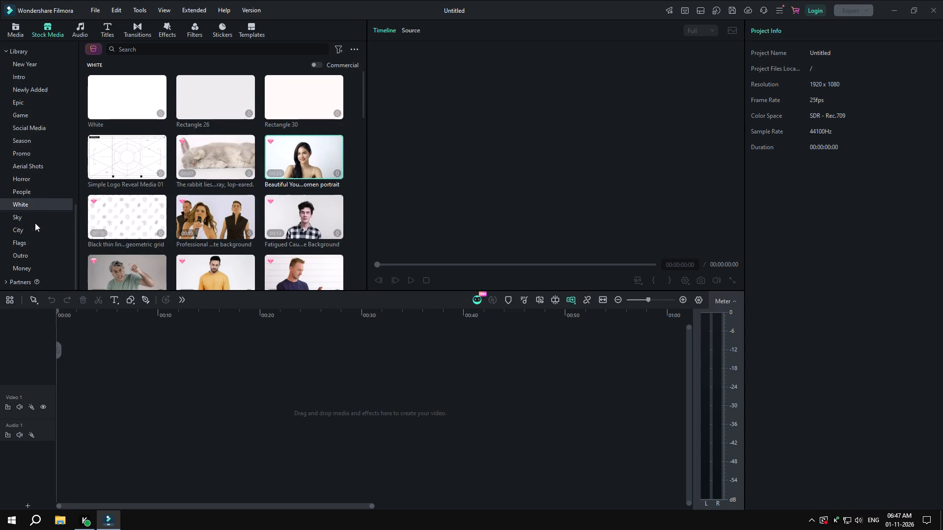
pyautogui.click(25, 187)
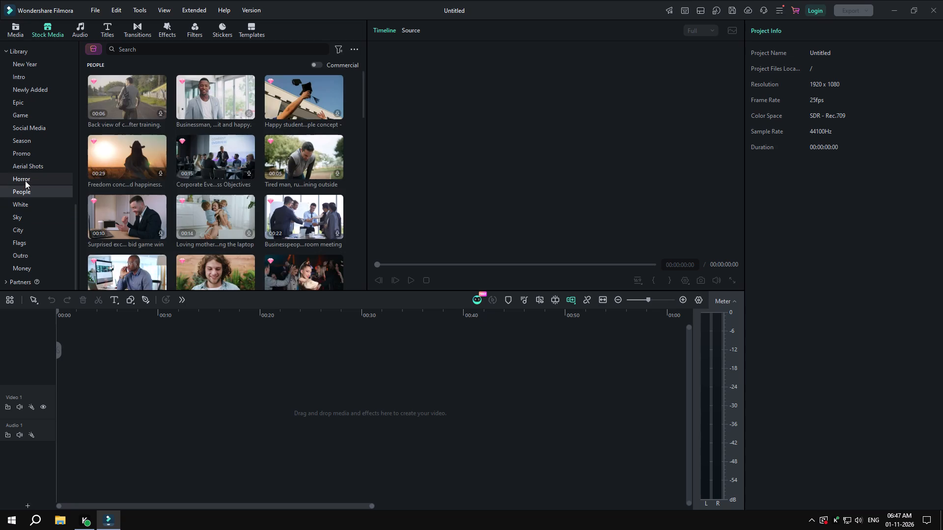
pyautogui.scroll(-2, 124, 128)
pyautogui.scroll(-2, 17, 196)
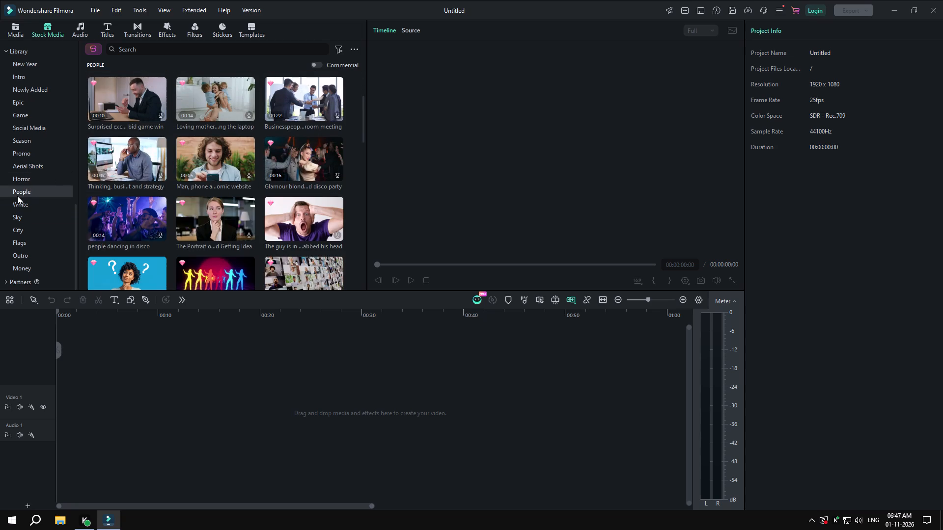
pyautogui.scroll(-1, 17, 196)
pyautogui.click(29, 213)
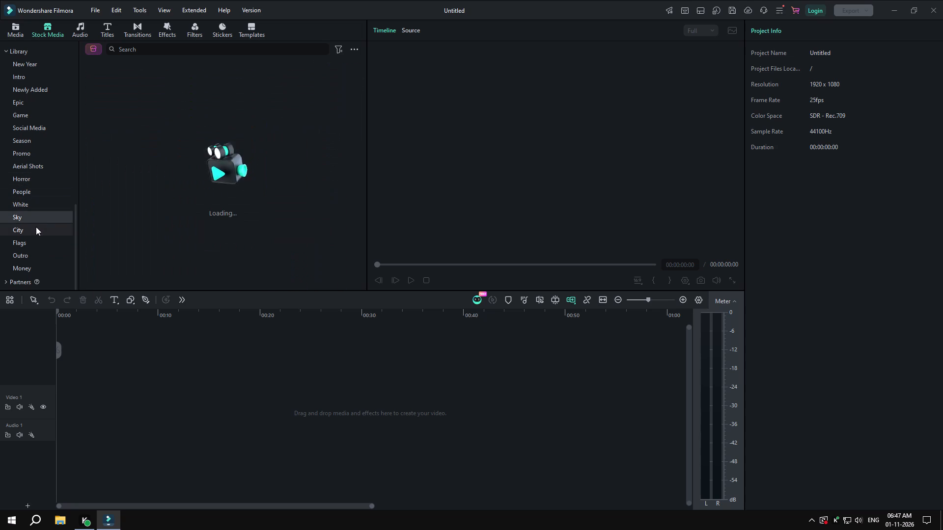
pyautogui.click(36, 227)
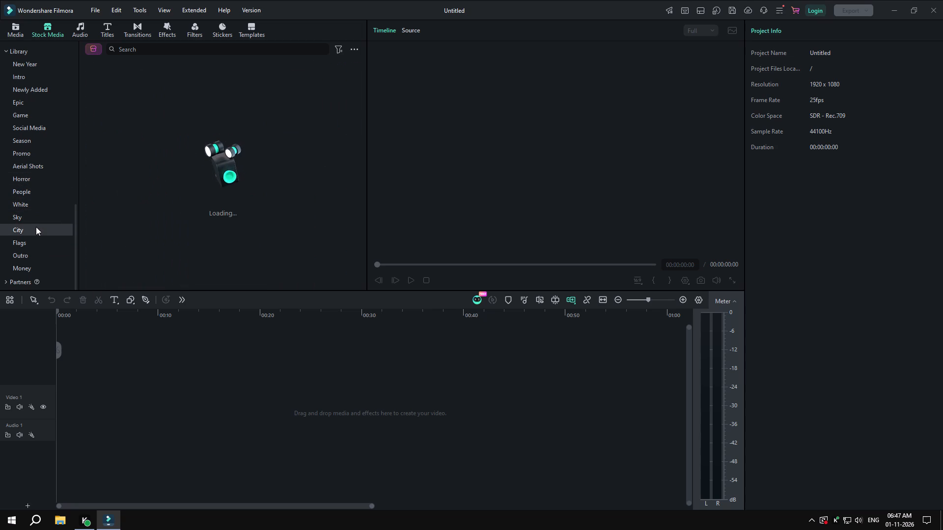
pyautogui.click(29, 237)
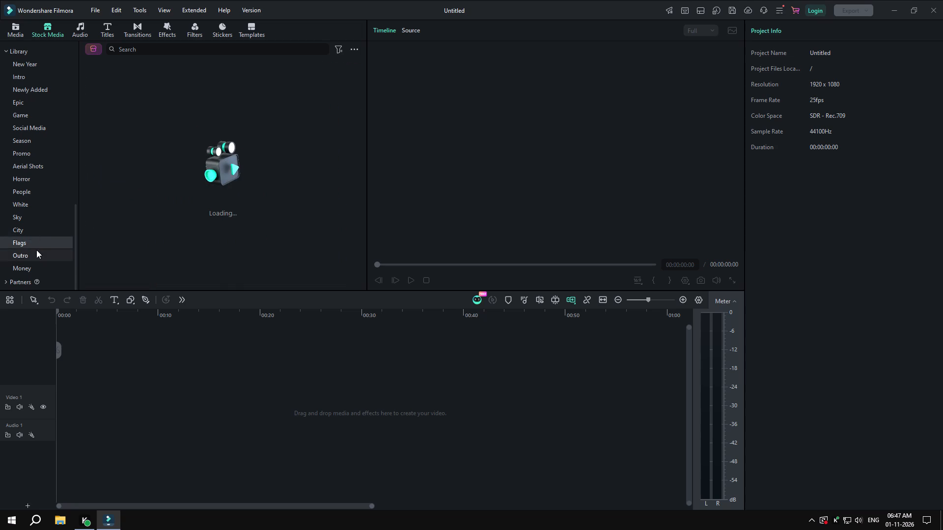
pyautogui.click(46, 248)
pyautogui.scroll(1, 41, 113)
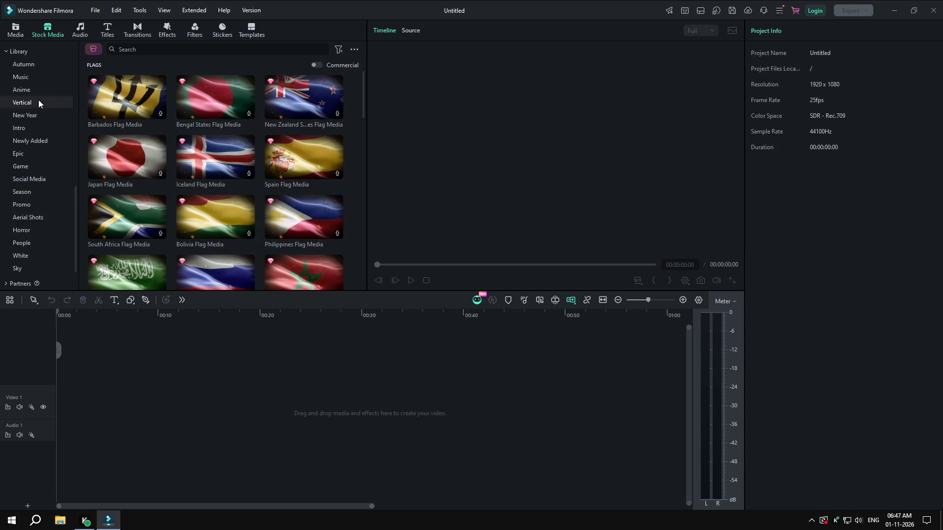
pyautogui.click(38, 100)
pyautogui.scroll(3, 36, 150)
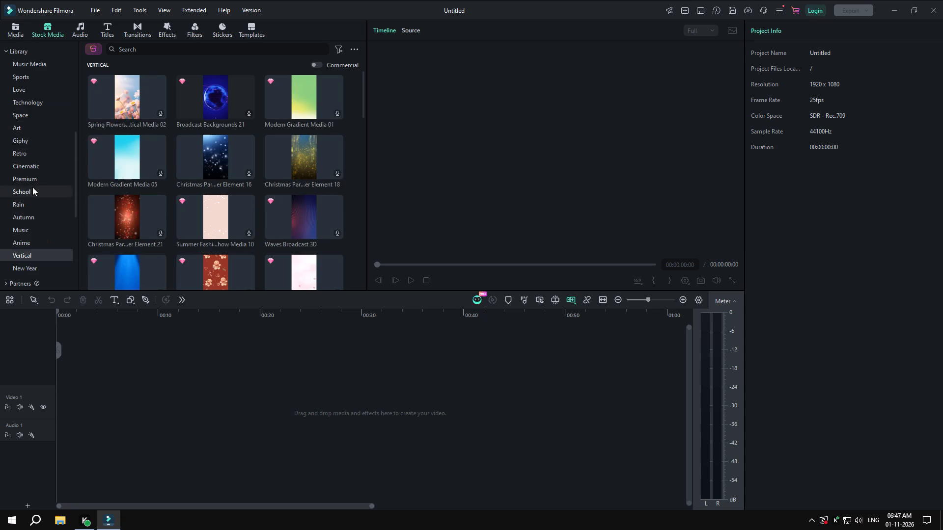
pyautogui.scroll(-1, 32, 187)
# Add the purple-tree anime clip, Tourist Anime Media 11, from the stock library's Anime category to the start of Video 1.
pyautogui.click(35, 194)
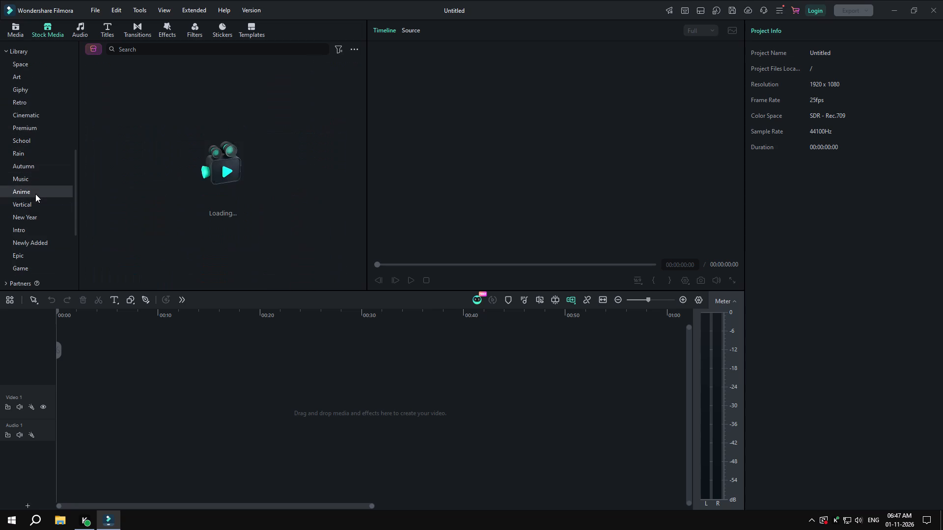
pyautogui.scroll(7, 29, 173)
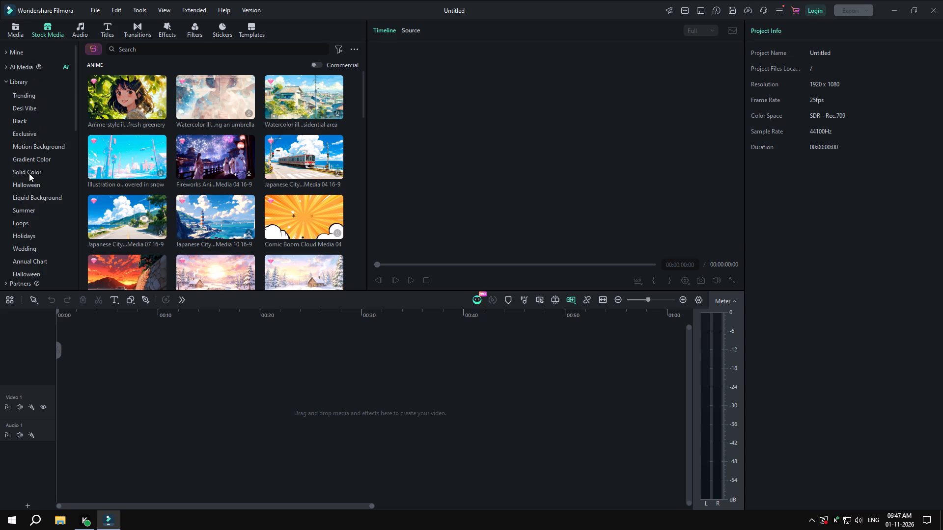
pyautogui.scroll(2, 29, 173)
pyautogui.scroll(-3, 137, 222)
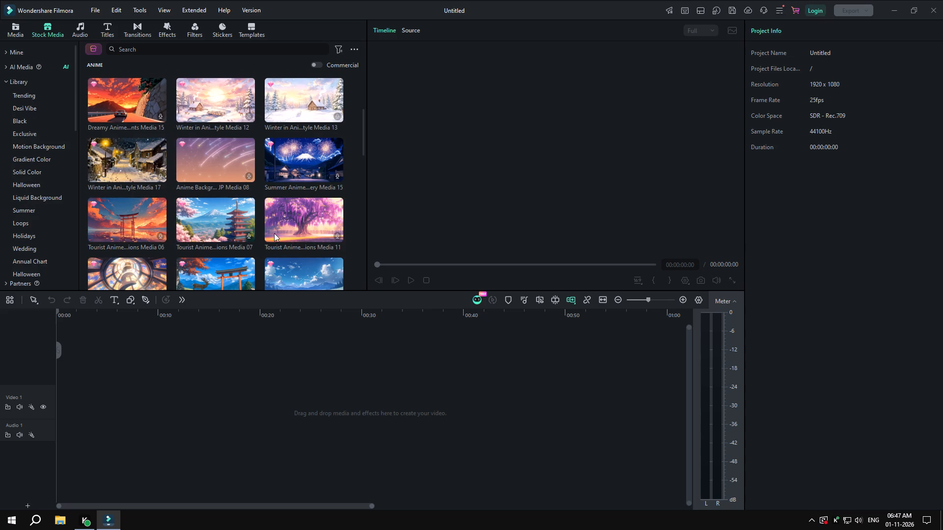
pyautogui.moveTo(292, 220); pyautogui.dragTo(96, 411)
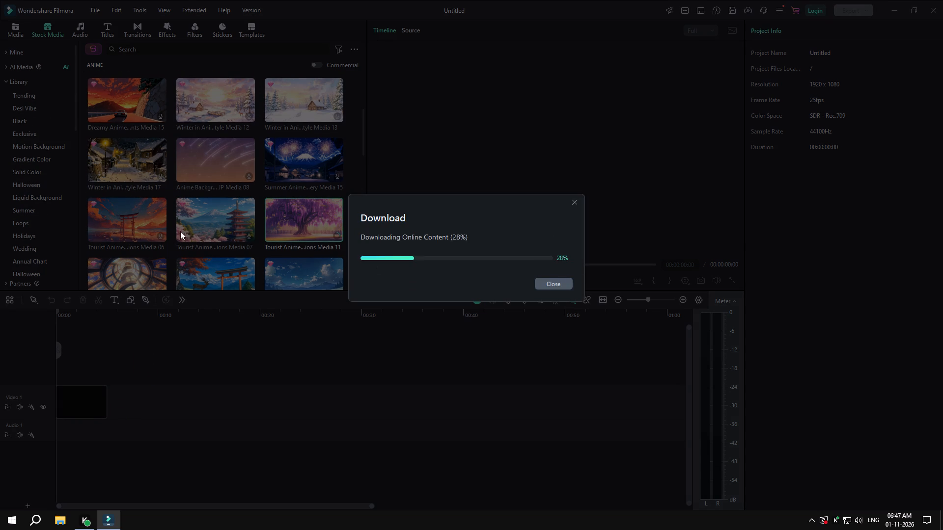
# Append the sunset torii (Media 06), summer fireworks (Media 15) and snowy cabin (Media 13) anime clips to Video 1 in that order.
pyautogui.moveTo(126, 222); pyautogui.dragTo(200, 369)
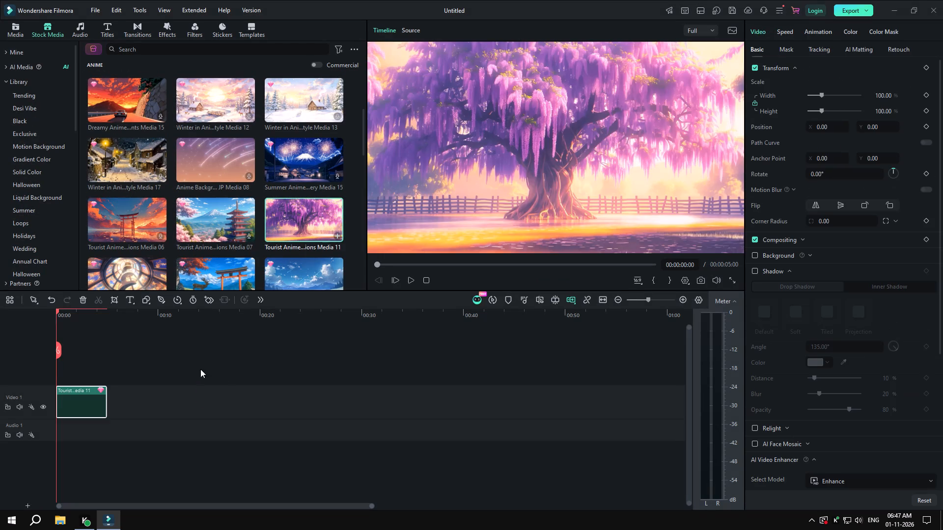
pyautogui.moveTo(200, 369); pyautogui.dragTo(198, 393)
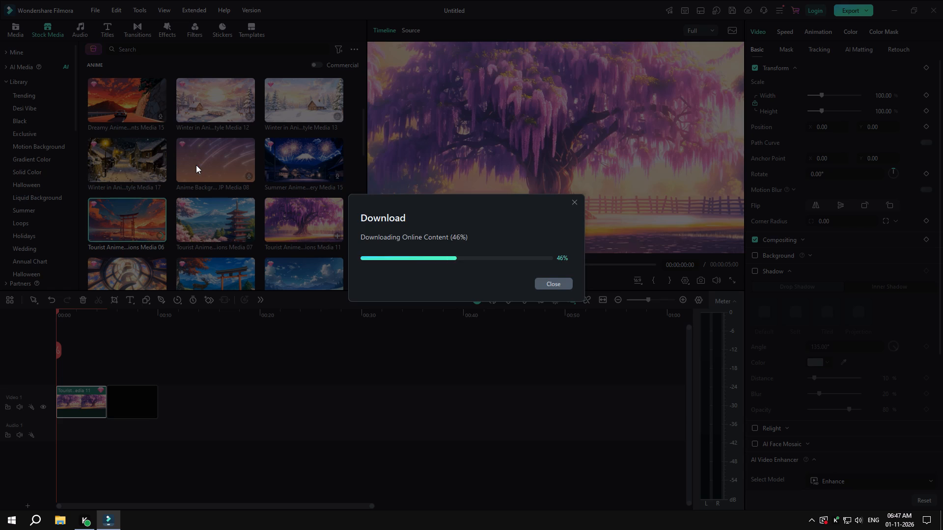
pyautogui.moveTo(294, 154); pyautogui.dragTo(227, 383)
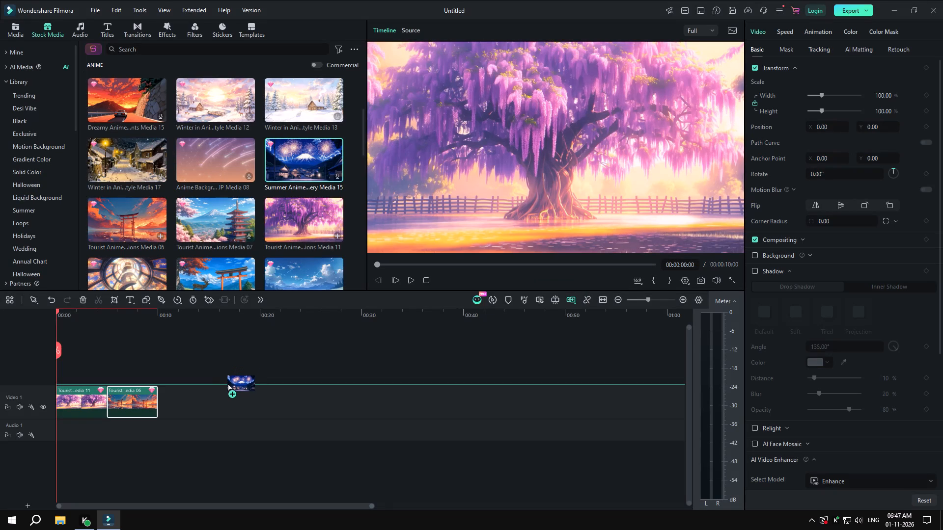
pyautogui.moveTo(227, 383); pyautogui.dragTo(223, 398)
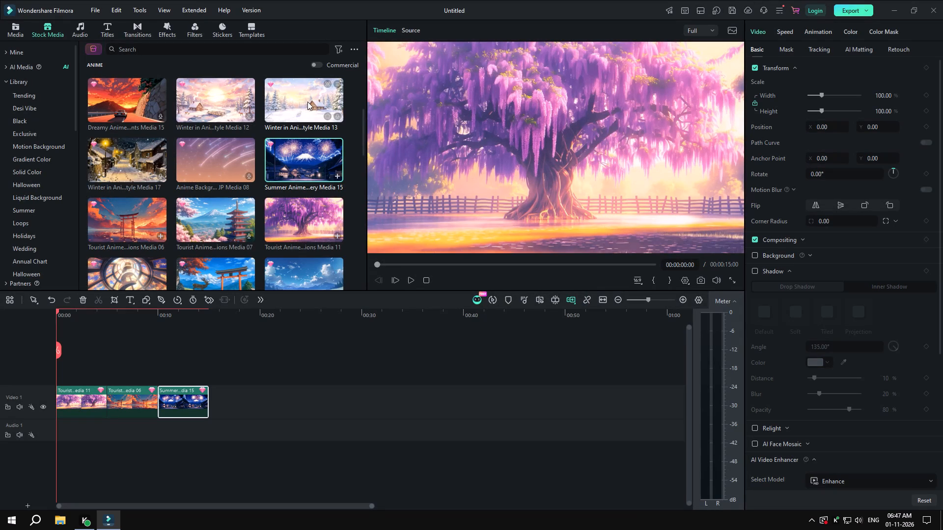
pyautogui.moveTo(307, 103); pyautogui.dragTo(270, 400)
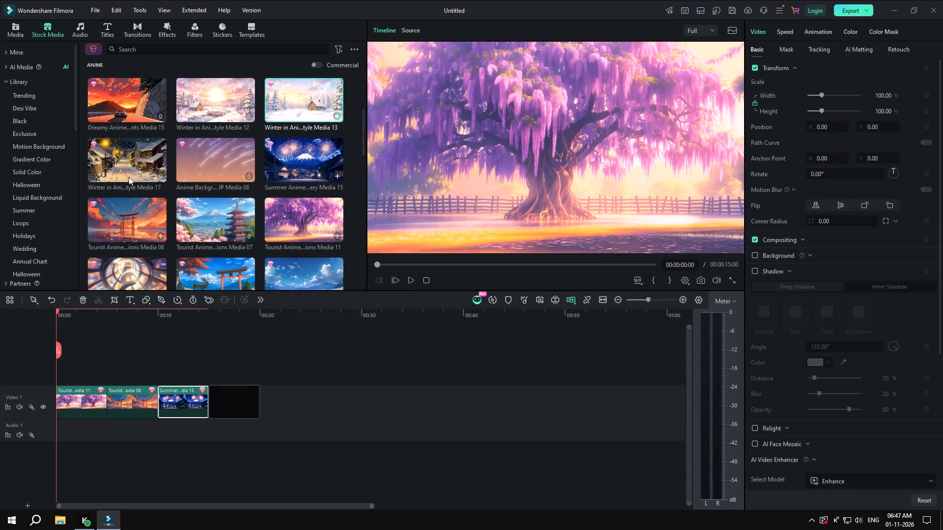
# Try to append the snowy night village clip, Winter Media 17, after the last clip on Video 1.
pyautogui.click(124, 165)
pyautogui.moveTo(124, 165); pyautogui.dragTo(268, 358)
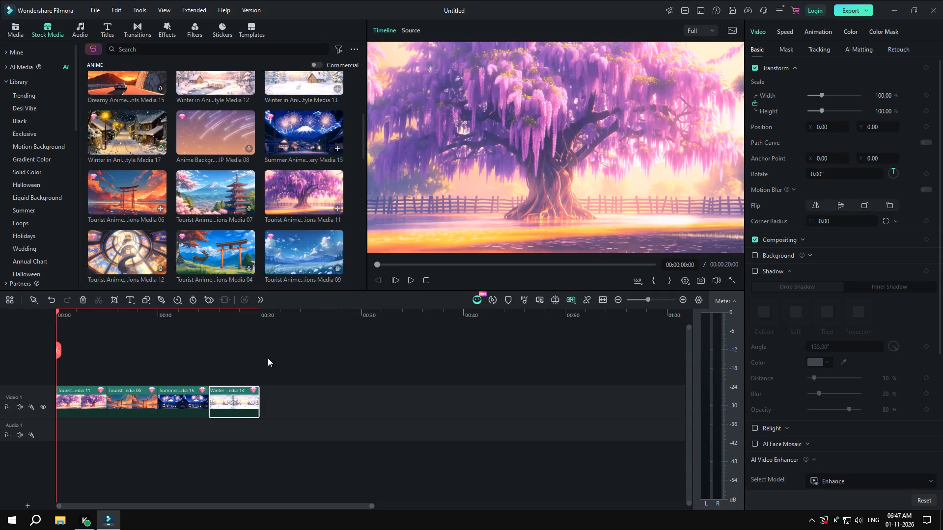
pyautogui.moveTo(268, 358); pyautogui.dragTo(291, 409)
# Append the golden glitter hands-in-joy clip to Video 1 and match the project settings to the media at 1920x1080 24fps.
pyautogui.moveTo(208, 243); pyautogui.dragTo(301, 363)
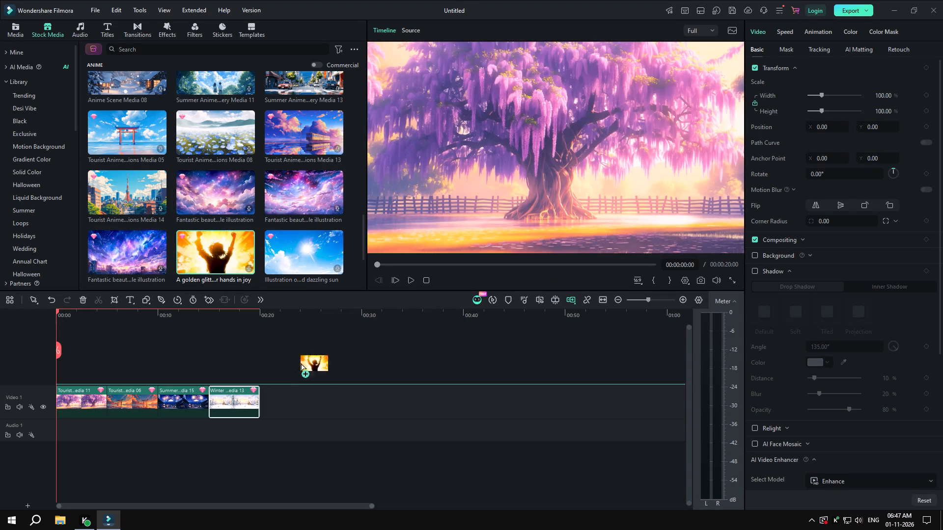
pyautogui.moveTo(301, 363); pyautogui.dragTo(296, 398)
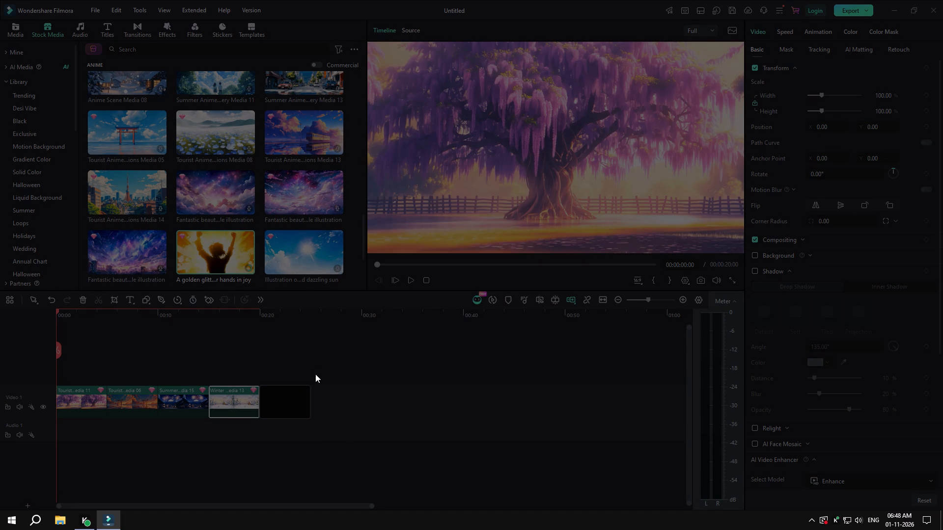
pyautogui.click(418, 281)
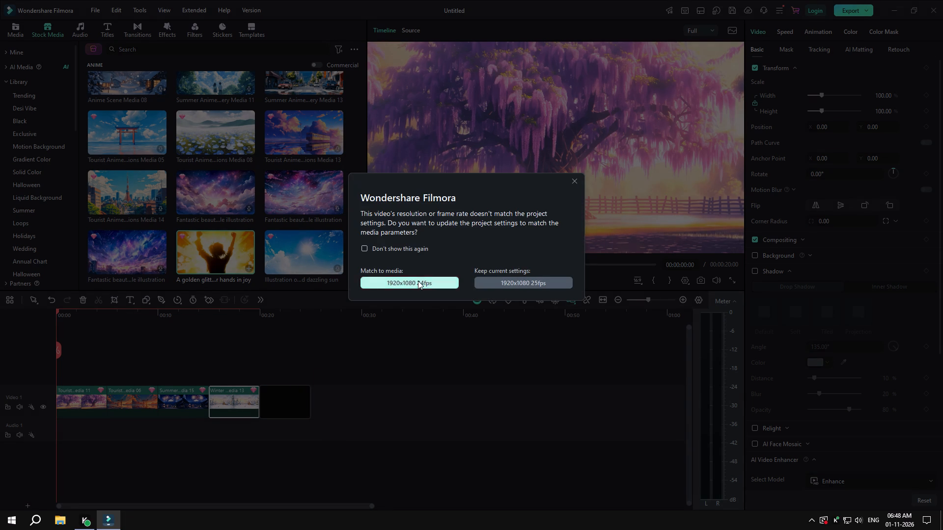
# Add the dazzling sun illustration clip and place it directly after the golden hands-in-joy clip on Video 1.
pyautogui.moveTo(310, 255); pyautogui.dragTo(360, 401)
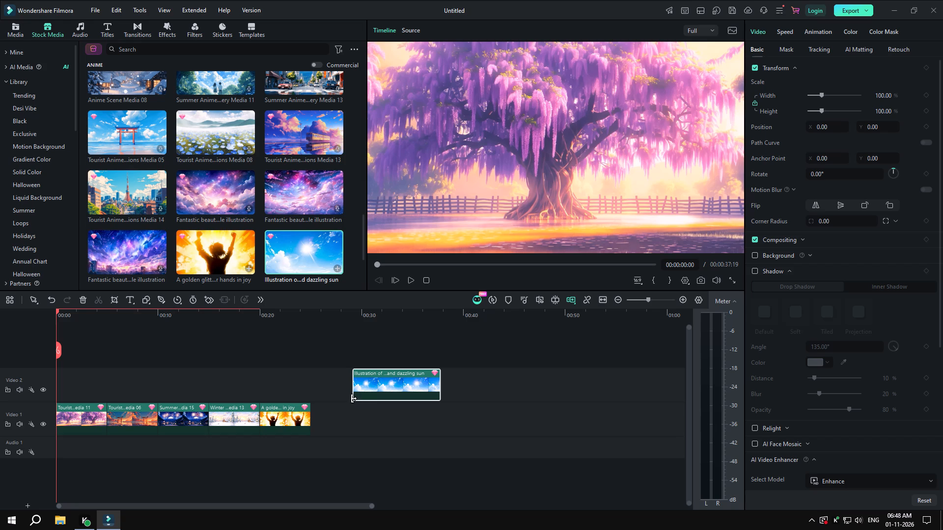
pyautogui.moveTo(366, 393); pyautogui.dragTo(324, 433)
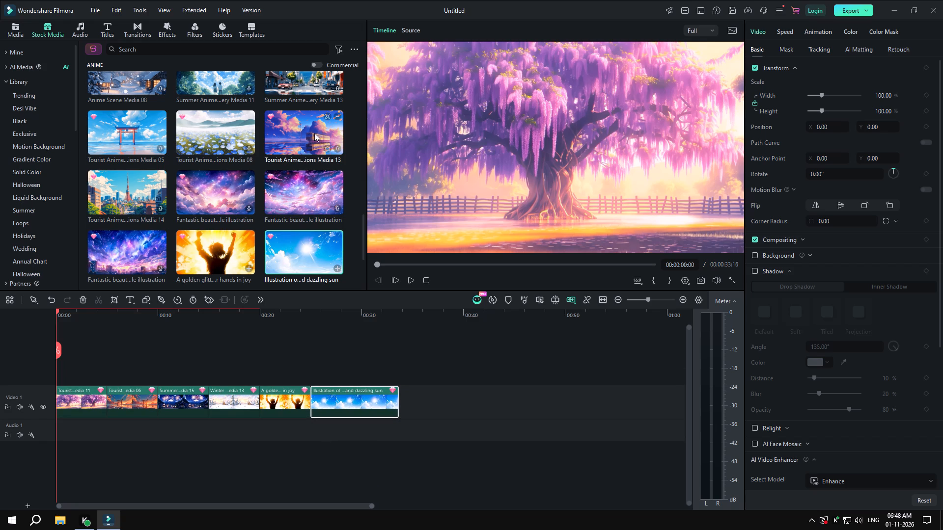
# Append the neon street clip, Japanese City Media 20 16-9, after the dazzling sun clip on Video 1.
pyautogui.scroll(-3, 230, 260)
pyautogui.scroll(-1, 96, 247)
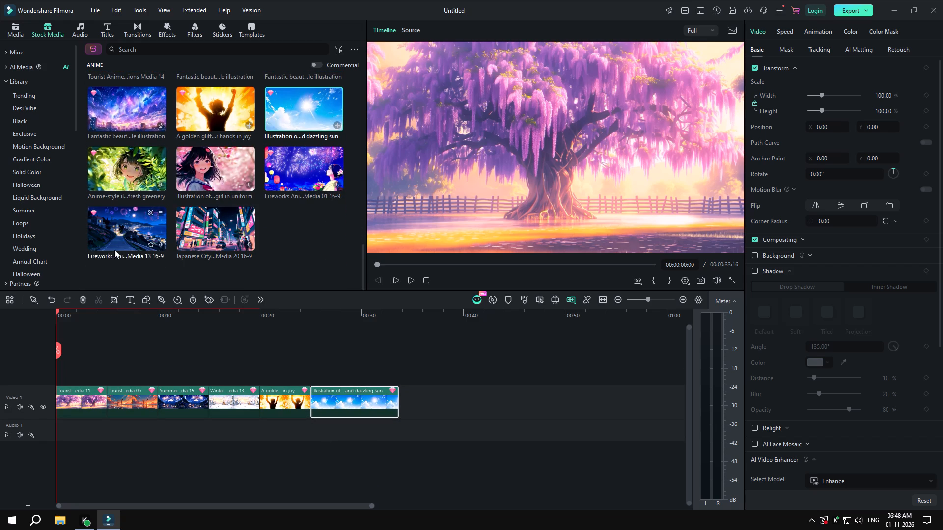
pyautogui.scroll(-1, 114, 250)
pyautogui.moveTo(203, 219); pyautogui.dragTo(413, 406)
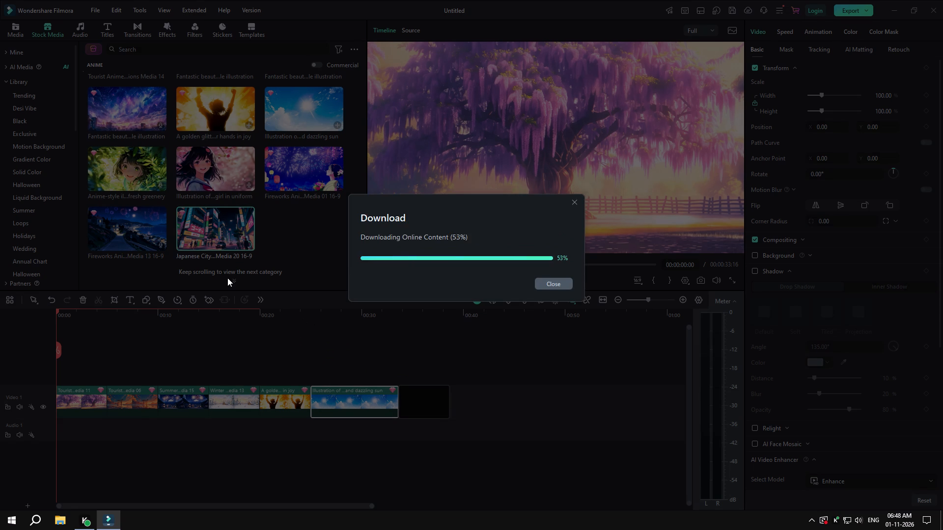
pyautogui.click(500, 281)
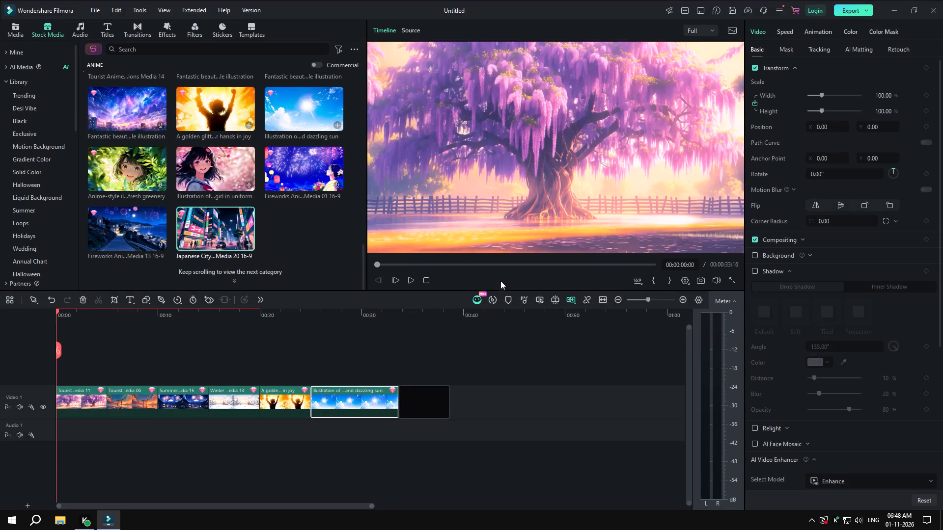
# Append the vertical train clip, Summer Media 06, after the neon street clip on Video 1, keeping the project at 1920x1080 24fps.
pyautogui.click(216, 271)
pyautogui.click(238, 277)
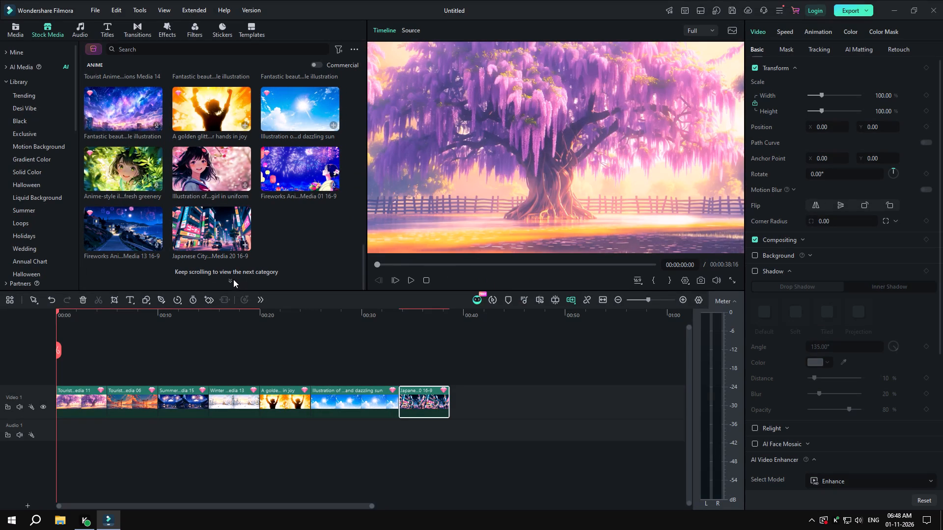
pyautogui.click(232, 280)
pyautogui.scroll(-2, 229, 246)
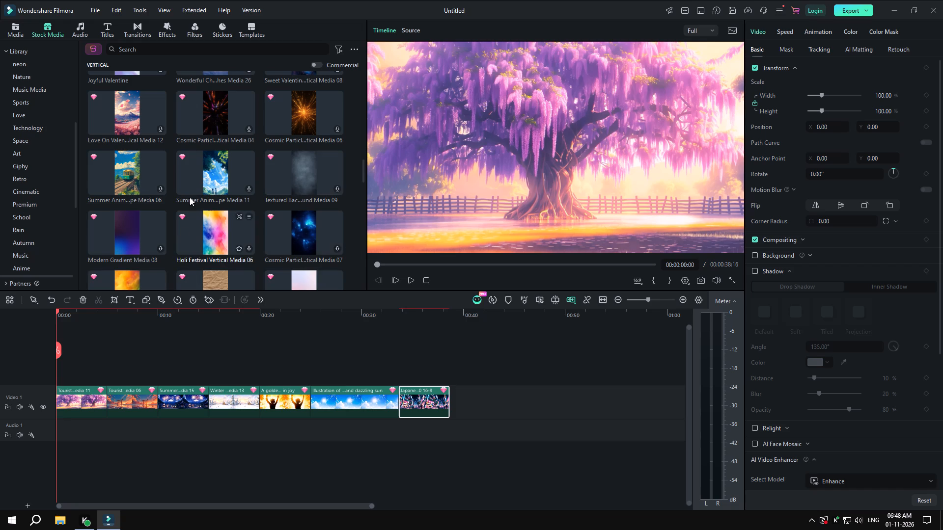
pyautogui.moveTo(126, 163); pyautogui.dragTo(493, 407)
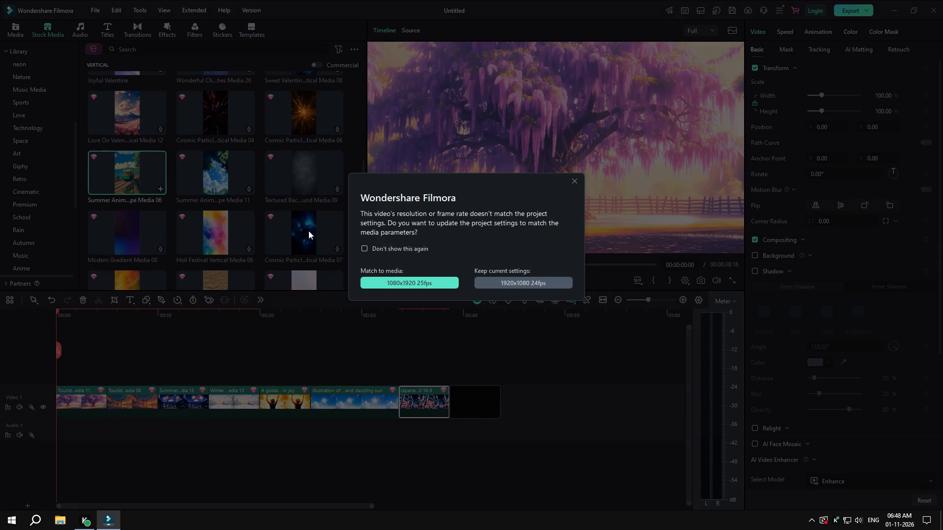
pyautogui.click(498, 289)
pyautogui.click(498, 282)
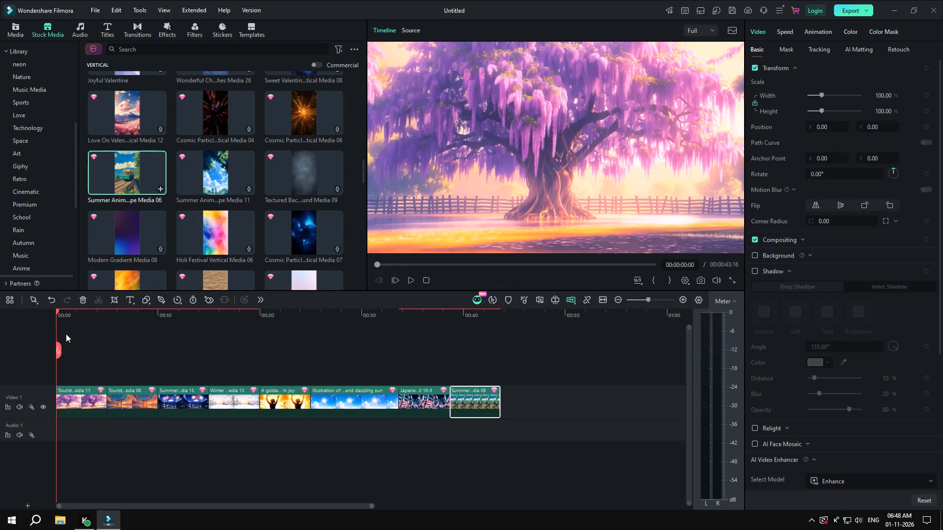
# Add a default Text Here title above the wisteria tree clip at the start of the timeline.
pyautogui.click(73, 333)
pyautogui.doubleClick(80, 353)
pyautogui.click(83, 360)
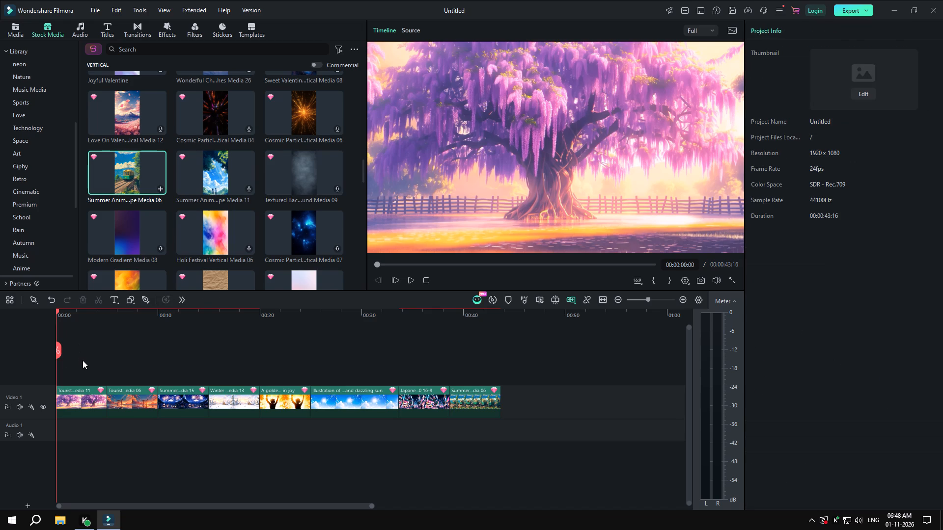
pyautogui.write('deerffgh')
pyautogui.write('jhyt')
pyautogui.press('space')
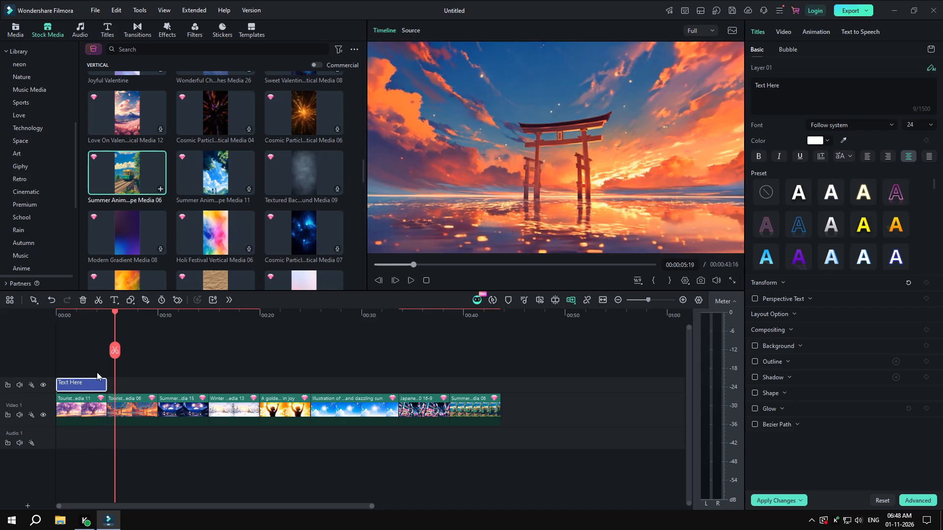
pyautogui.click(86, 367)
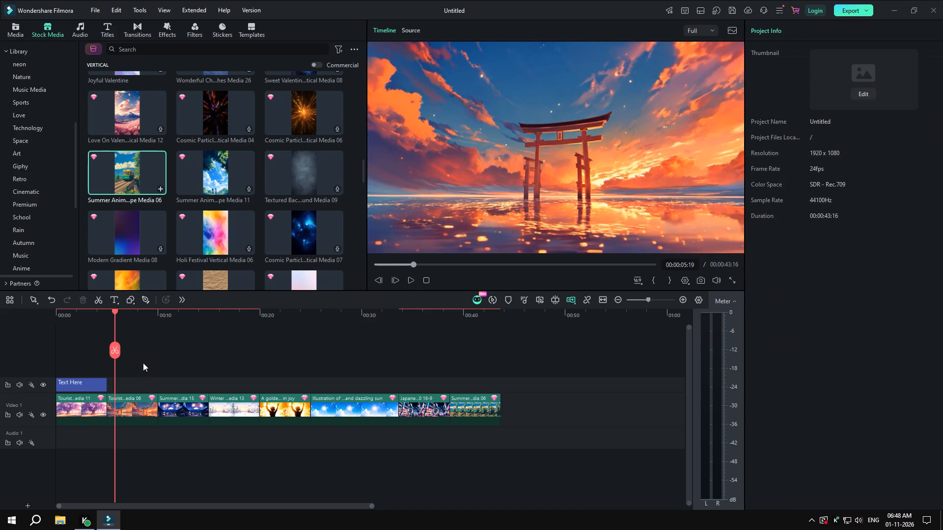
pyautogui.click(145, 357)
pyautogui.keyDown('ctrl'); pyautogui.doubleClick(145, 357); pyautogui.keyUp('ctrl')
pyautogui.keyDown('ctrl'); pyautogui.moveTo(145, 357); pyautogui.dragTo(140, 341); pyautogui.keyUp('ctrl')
# Move the Text Here title over the torii gate clip and trim both ends so it spans about 5 to 6.5 seconds.
pyautogui.click(89, 387)
pyautogui.moveTo(86, 379); pyautogui.dragTo(133, 381)
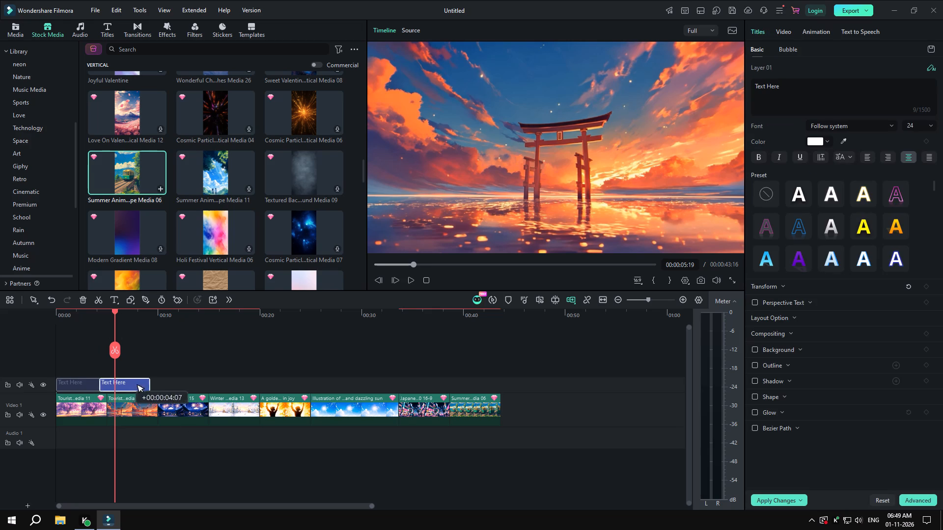
pyautogui.moveTo(133, 381); pyautogui.dragTo(121, 381)
pyautogui.click(135, 382)
pyautogui.moveTo(138, 383); pyautogui.dragTo(119, 384)
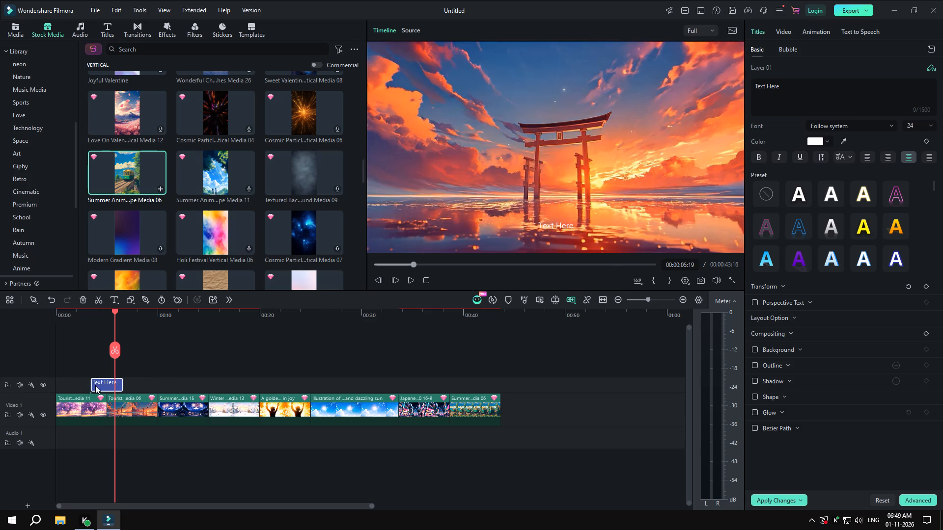
pyautogui.moveTo(93, 383); pyautogui.dragTo(111, 385)
pyautogui.click(119, 385)
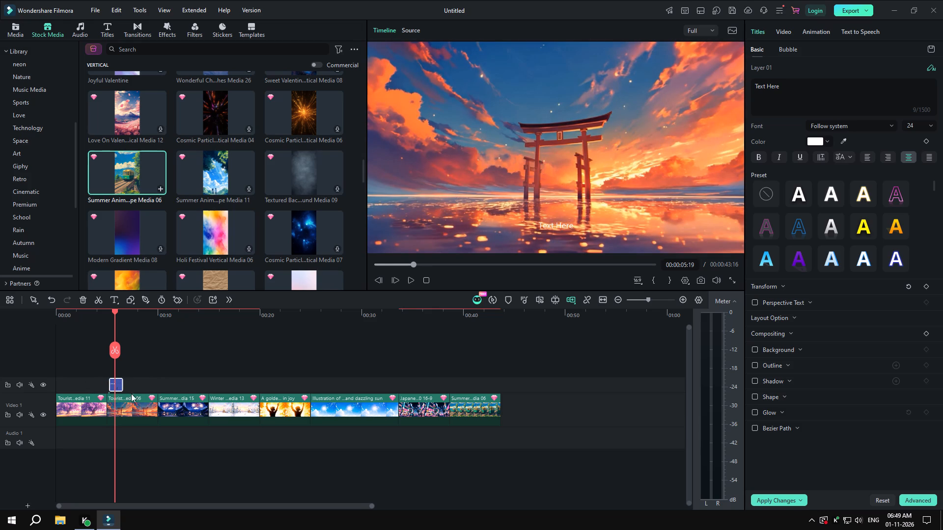
# Reposition the title text into the lower-left corner of the video frame.
pyautogui.hotkey('ctrl', 't')
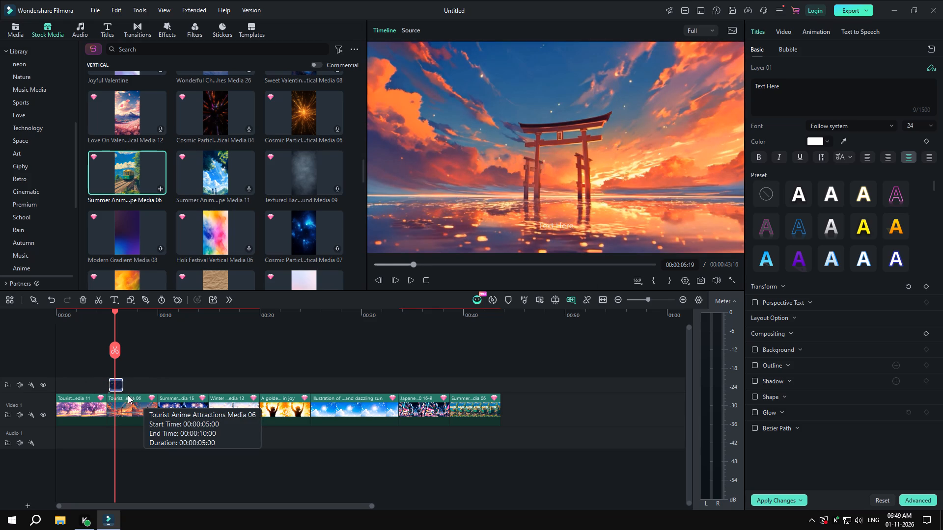
pyautogui.moveTo(549, 225); pyautogui.dragTo(386, 246)
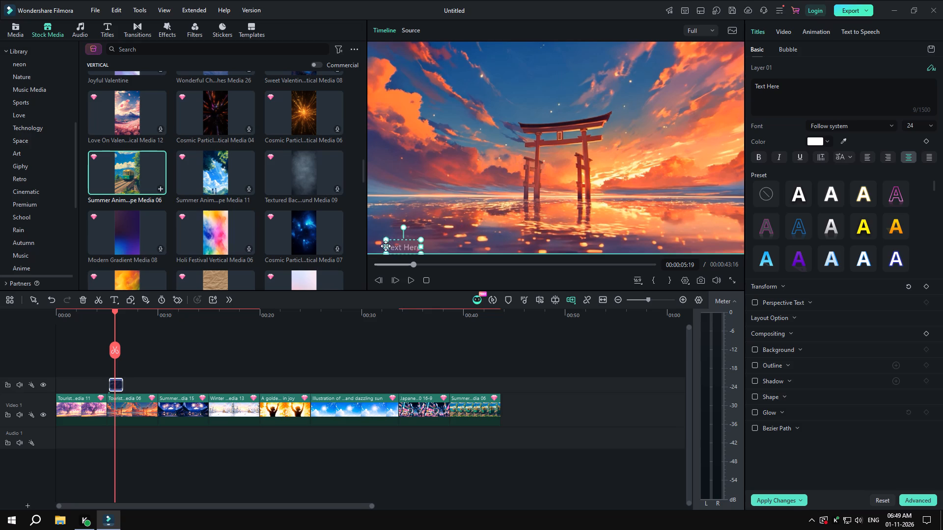
pyautogui.moveTo(386, 246); pyautogui.dragTo(382, 246)
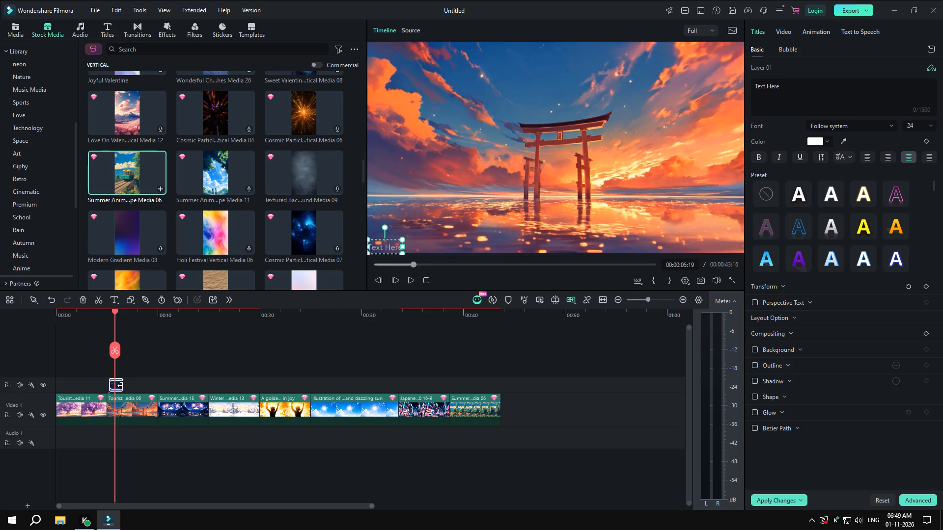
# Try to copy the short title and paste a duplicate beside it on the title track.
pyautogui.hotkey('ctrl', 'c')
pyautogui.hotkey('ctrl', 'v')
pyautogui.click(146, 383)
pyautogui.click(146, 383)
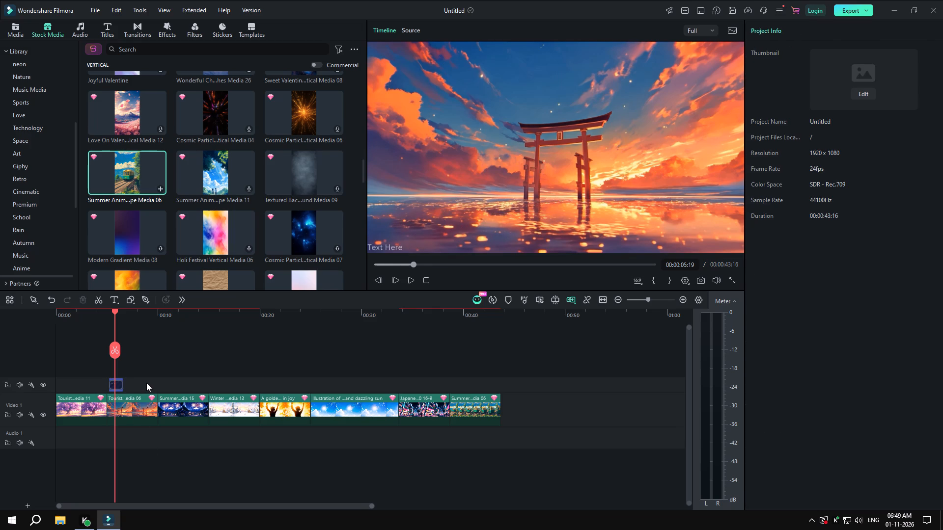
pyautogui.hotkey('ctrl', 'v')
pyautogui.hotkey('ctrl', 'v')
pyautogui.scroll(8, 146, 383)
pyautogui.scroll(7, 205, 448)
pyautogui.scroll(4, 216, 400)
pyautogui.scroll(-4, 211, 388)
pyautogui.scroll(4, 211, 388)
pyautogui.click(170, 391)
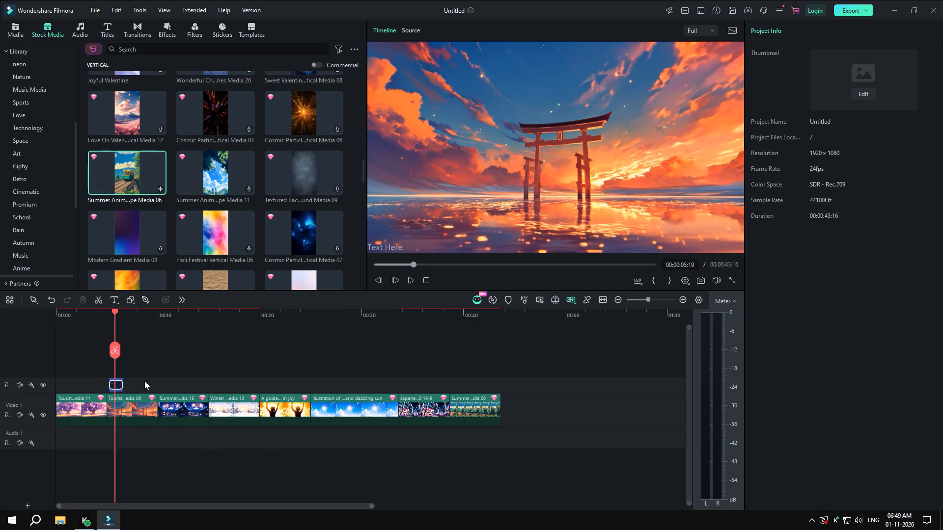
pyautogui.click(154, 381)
# Copy the short title and paste it above the start of the fireworks clip at 00:00:10:01.
pyautogui.moveTo(116, 311); pyautogui.dragTo(158, 318)
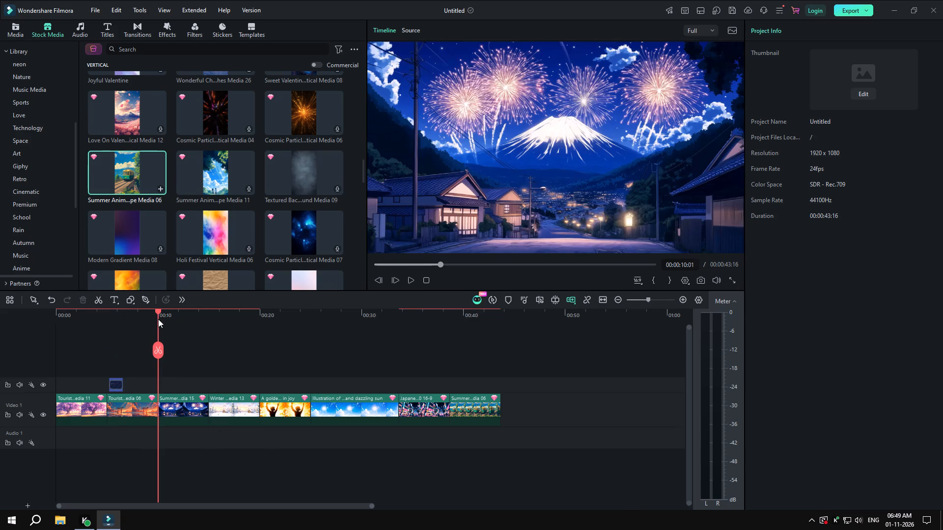
pyautogui.hotkey('ctrl', 'v')
pyautogui.click(157, 382)
pyautogui.hotkey('ctrl', 'v')
pyautogui.hotkey('ctrl', 'v')
pyautogui.click(120, 384)
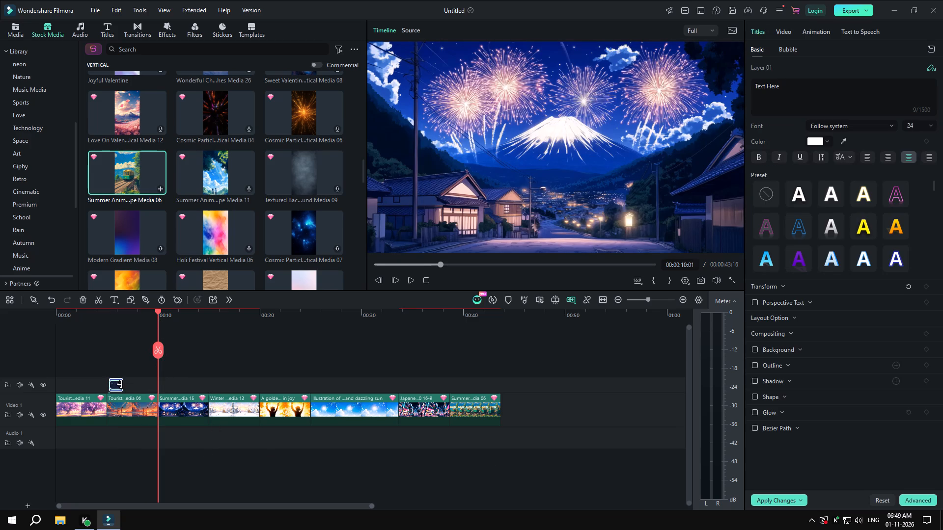
pyautogui.rightClick(120, 384)
pyautogui.click(134, 410)
pyautogui.click(55, 375)
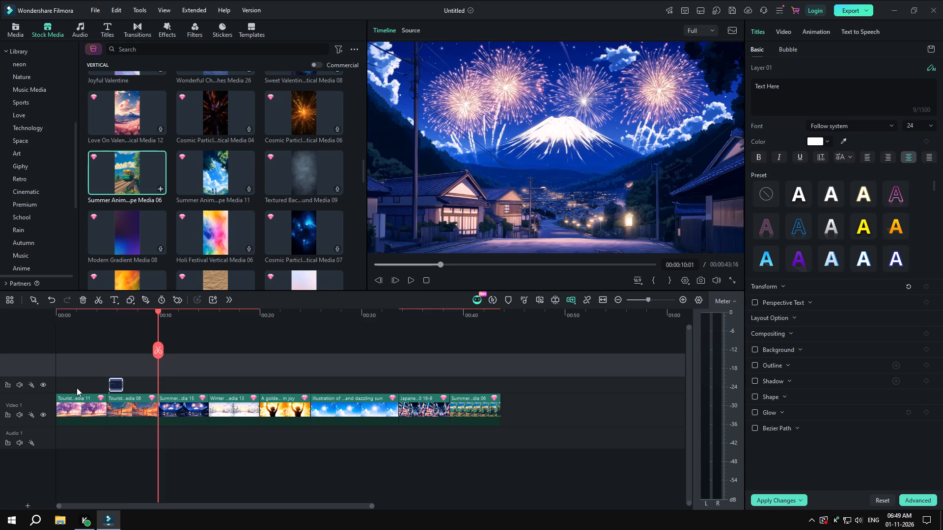
pyautogui.click(77, 388)
pyautogui.hotkey('ctrl', 'v')
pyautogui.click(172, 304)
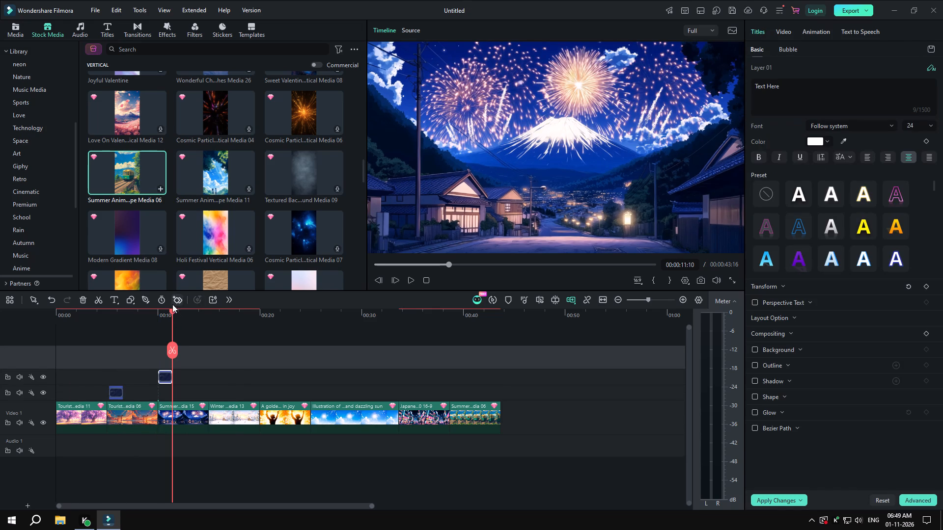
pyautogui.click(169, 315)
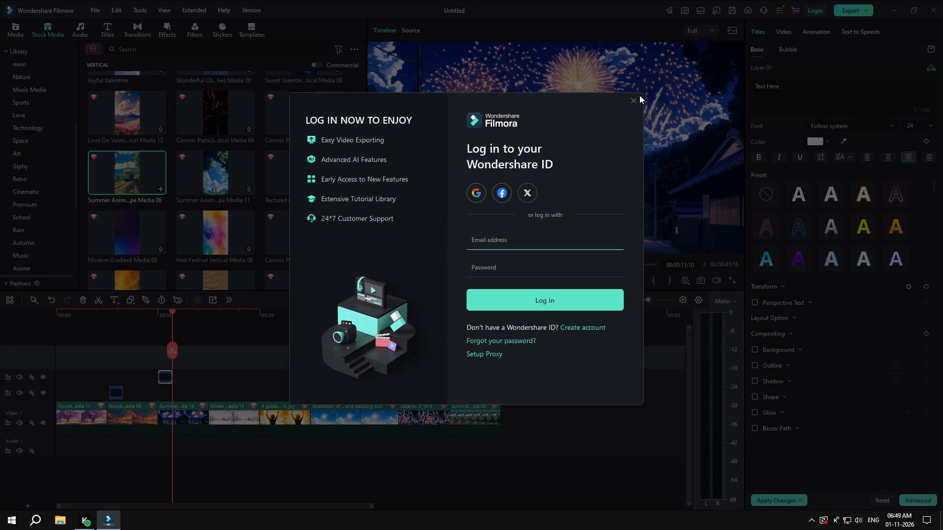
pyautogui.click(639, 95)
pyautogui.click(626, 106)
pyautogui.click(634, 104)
# Paste another copy of the title above the wisteria tree clip, about 1 second into the timeline.
pyautogui.moveTo(174, 315); pyautogui.dragTo(166, 316)
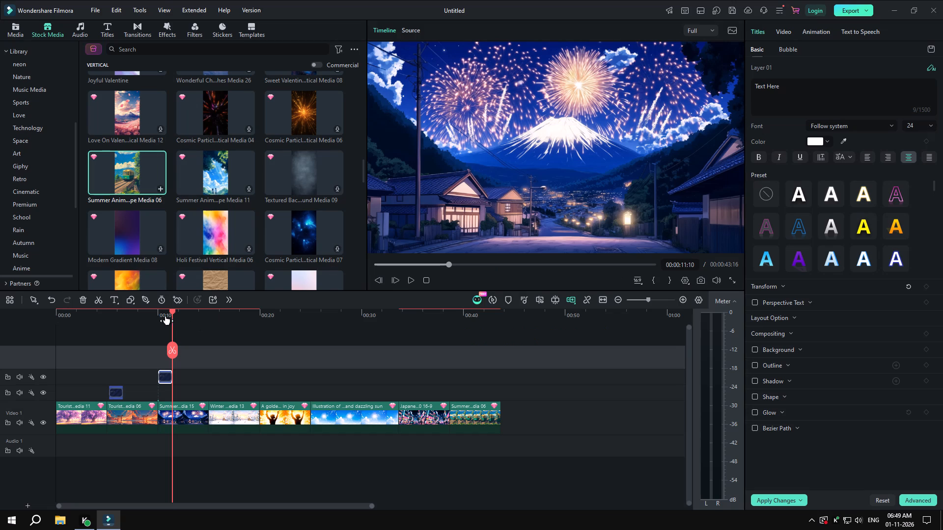
pyautogui.moveTo(166, 316); pyautogui.dragTo(69, 329)
pyautogui.hotkey('ctrl', 'v')
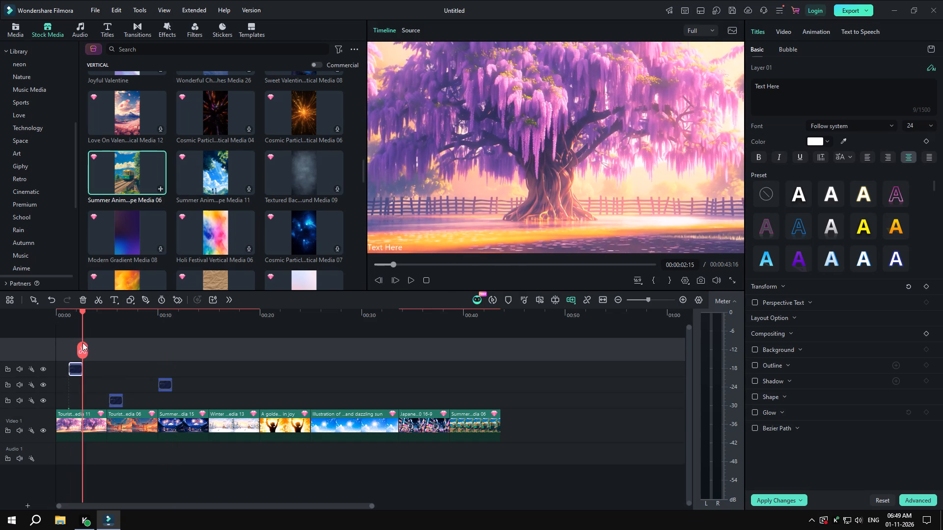
# Split the wisteria tree clip and its title at 00:00:01:23, and the fireworks clip and its title at 00:00:11:05.
pyautogui.click(131, 426)
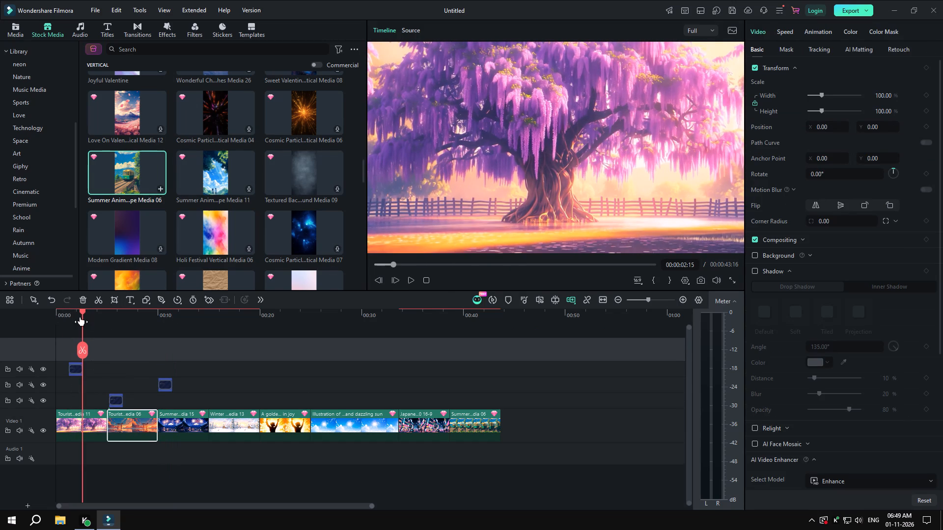
pyautogui.click(80, 309)
pyautogui.click(102, 303)
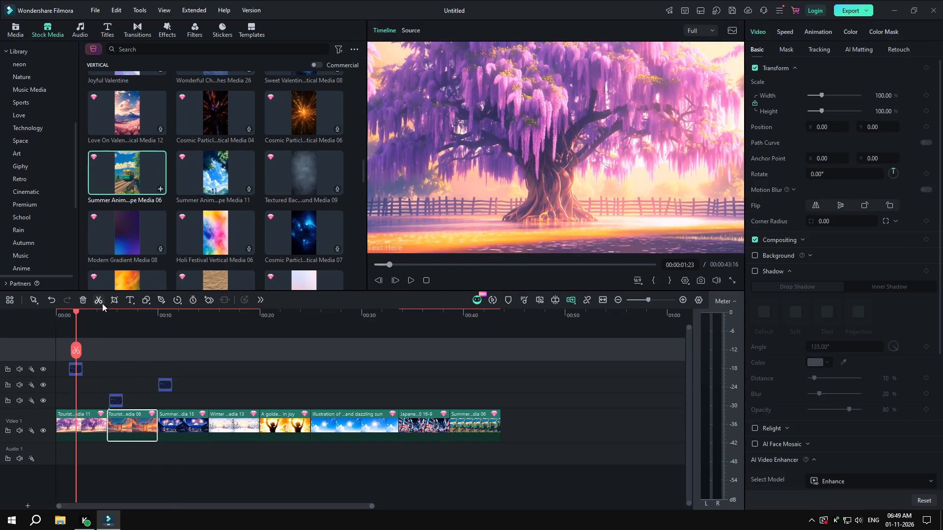
pyautogui.moveTo(76, 312); pyautogui.dragTo(170, 323)
pyautogui.click(97, 300)
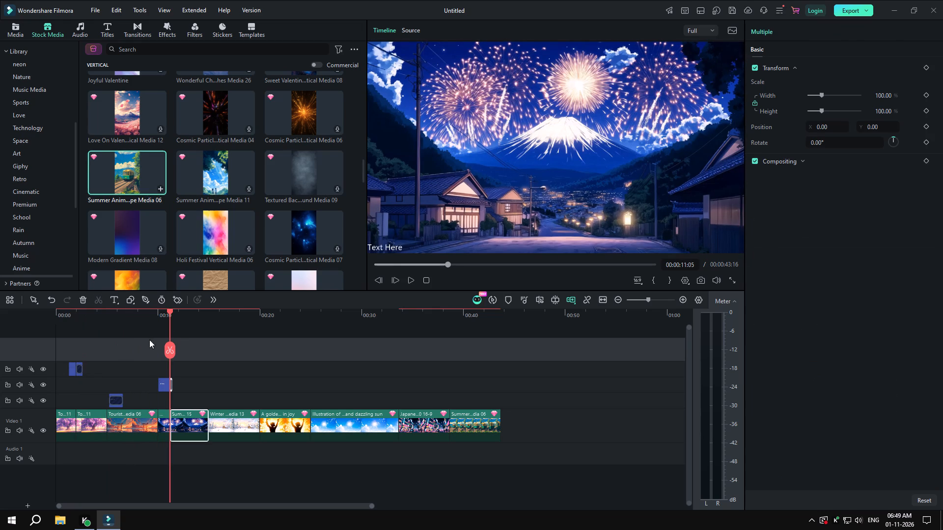
# Split the fireworks clip again at 00:00:12:19 and paste a copy of the title at that cut.
pyautogui.moveTo(168, 312); pyautogui.dragTo(186, 310)
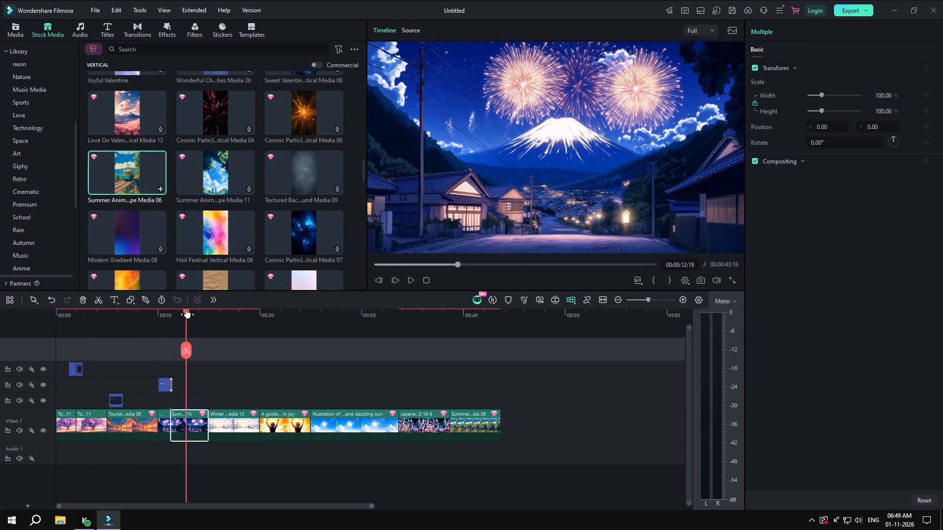
pyautogui.click(106, 300)
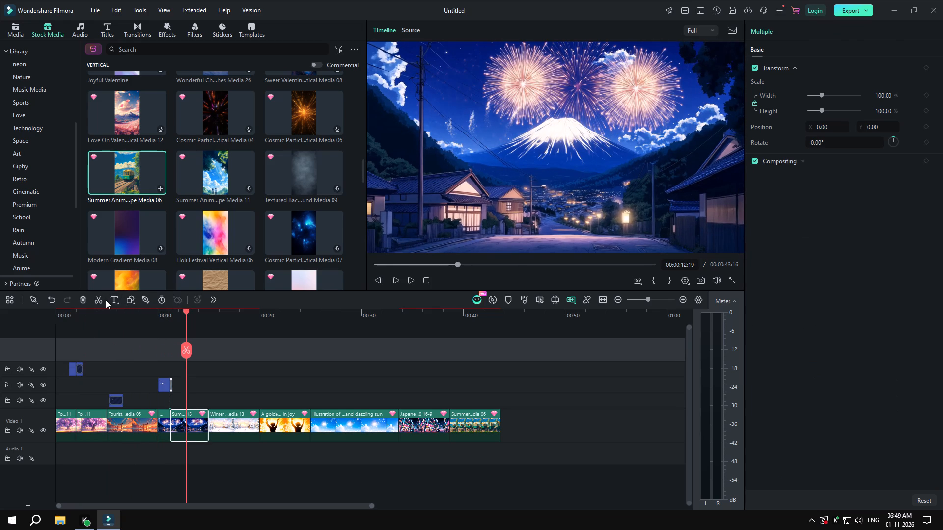
pyautogui.click(100, 301)
pyautogui.hotkey('ctrl', 'v')
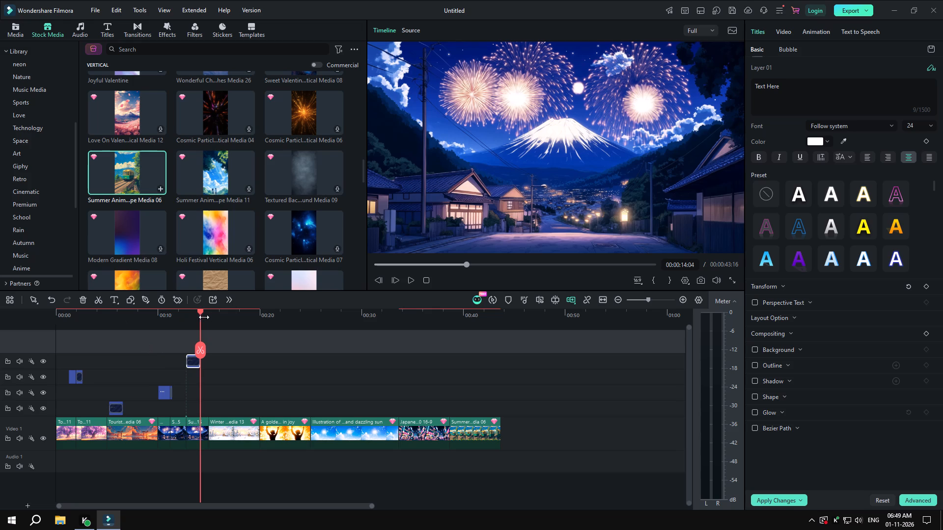
# Split the snowy cabin clip at 00:00:16:04 and paste a copy of the title at that cut.
pyautogui.moveTo(198, 312); pyautogui.dragTo(221, 312)
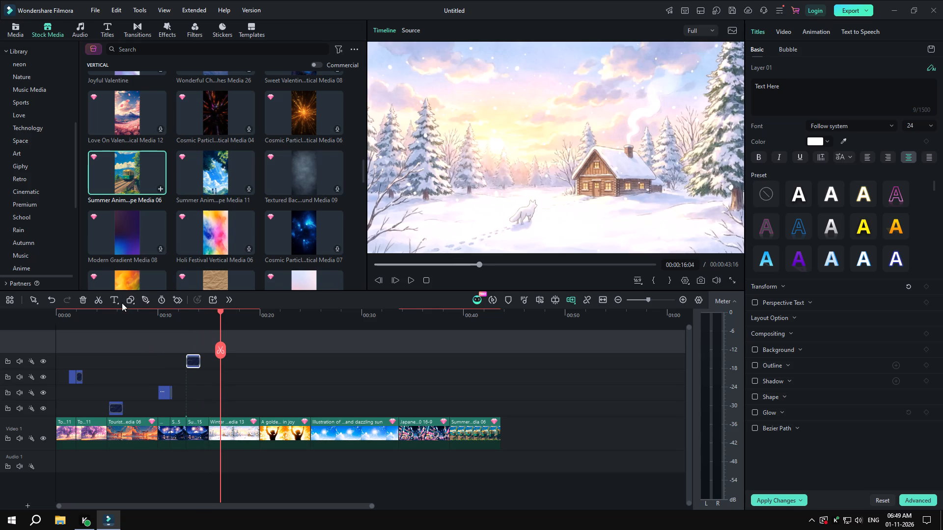
pyautogui.click(94, 305)
pyautogui.hotkey('ctrl', 'v')
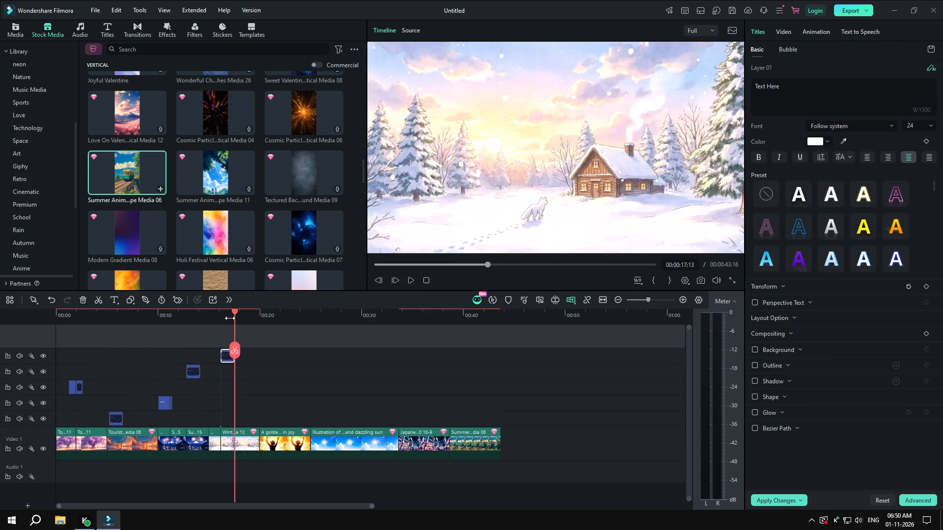
# Split the snowy cabin clip at 00:00:18:14 and paste a copy of the title at that cut.
pyautogui.moveTo(234, 312); pyautogui.dragTo(245, 312)
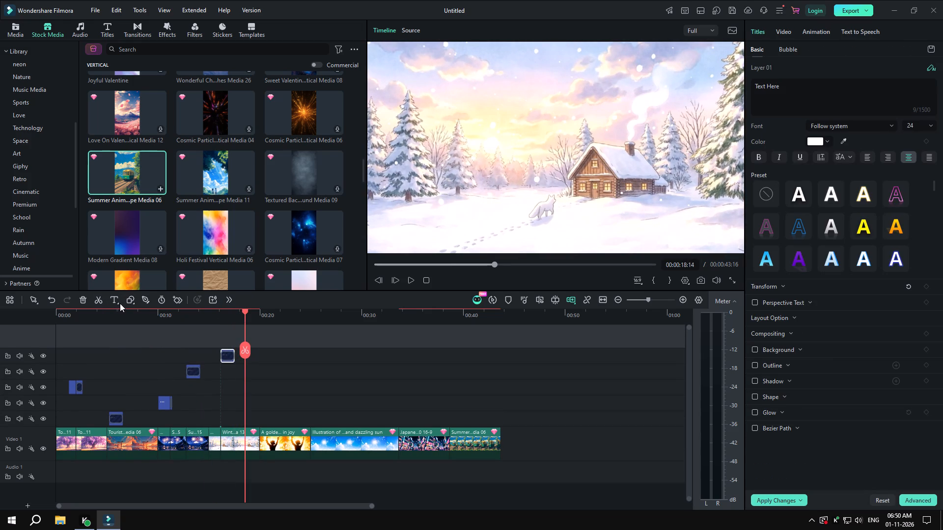
pyautogui.click(103, 303)
pyautogui.hotkey('ctrl', 'v')
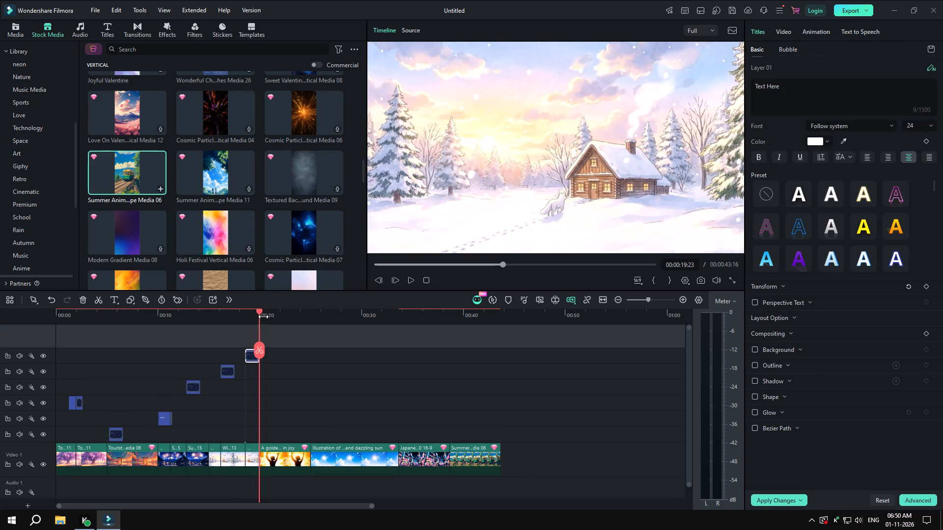
# Split the golden silhouette clip at 00:00:20:13 and at about 23 seconds, pasting a copy of the title at each cut.
pyautogui.click(263, 315)
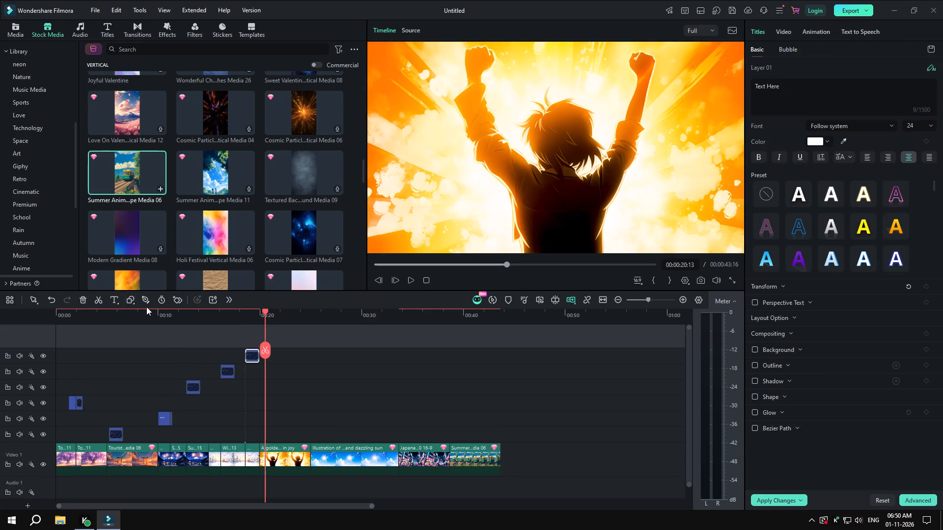
pyautogui.click(102, 297)
pyautogui.hotkey('ctrl', 'v')
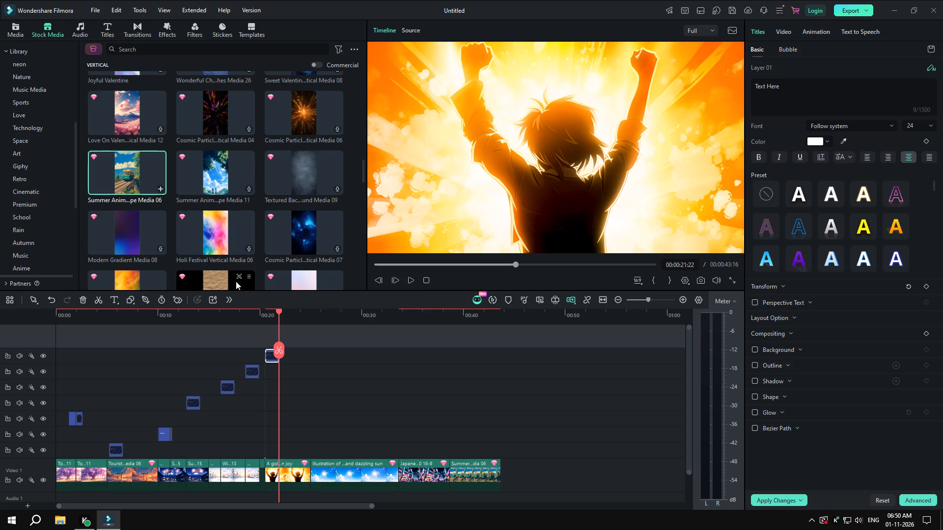
pyautogui.moveTo(279, 312); pyautogui.dragTo(290, 310)
pyautogui.click(95, 301)
pyautogui.hotkey('ctrl', 'v')
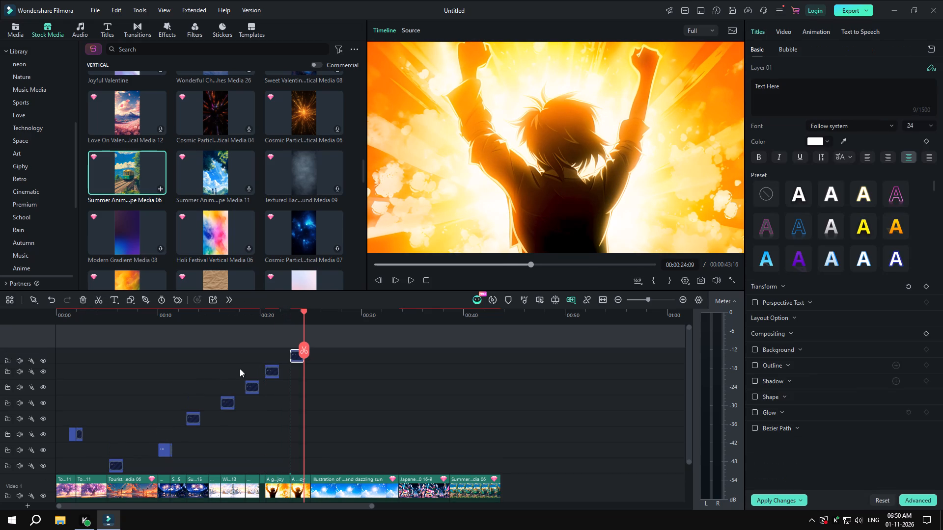
# Paste a copy of the title above the dazzling sun sky clip at 00:00:25:16 and split that clip at 00:00:27:02.
pyautogui.click(306, 307)
pyautogui.moveTo(300, 311); pyautogui.dragTo(309, 311)
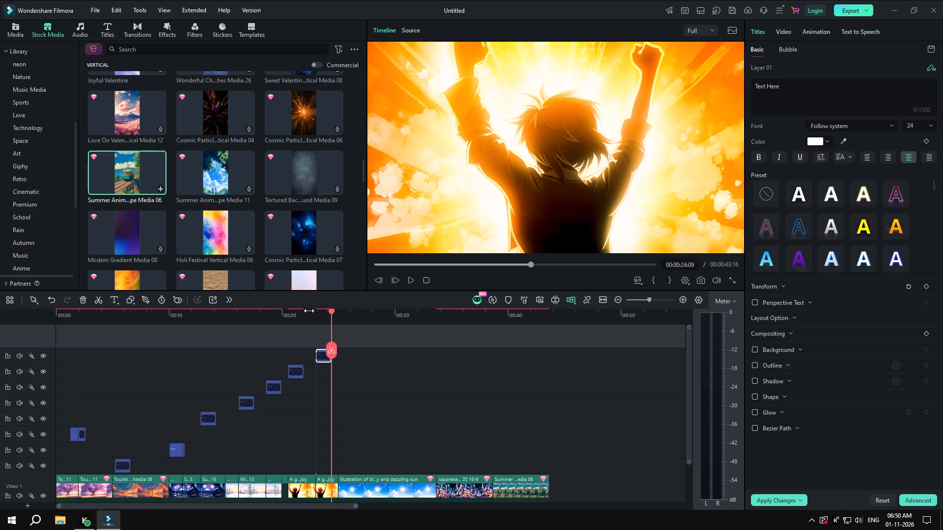
pyautogui.moveTo(309, 311); pyautogui.dragTo(308, 311)
pyautogui.moveTo(329, 311); pyautogui.dragTo(348, 313)
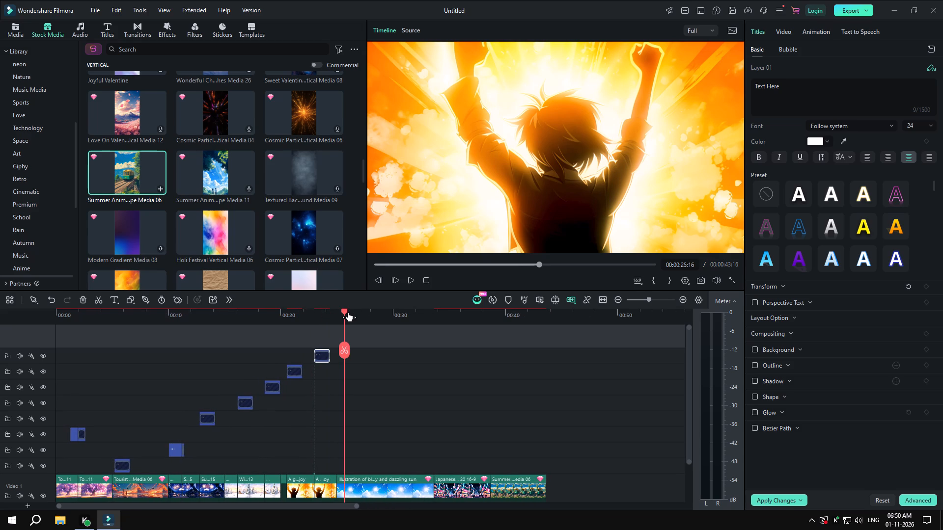
pyautogui.moveTo(348, 313); pyautogui.dragTo(345, 314)
pyautogui.hotkey('ctrl', 'v')
pyautogui.click(357, 348)
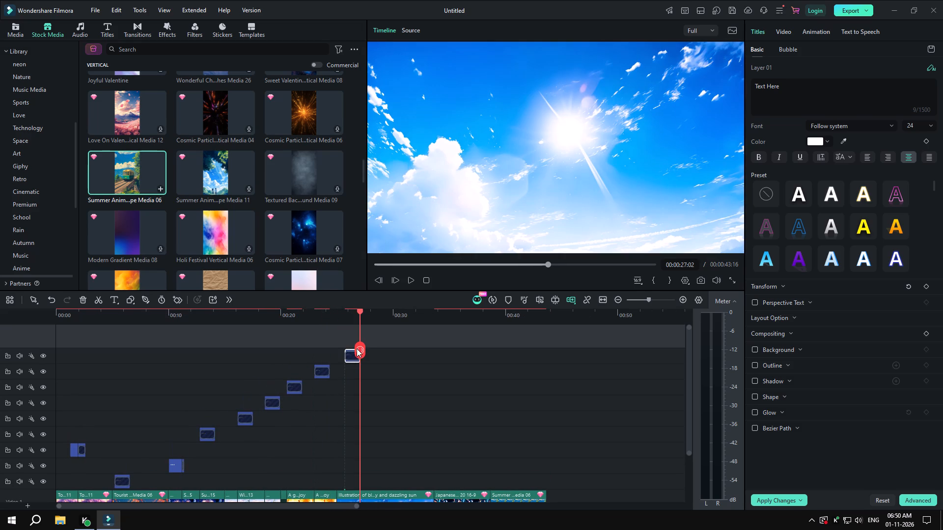
# Paste a copy of the title at 00:00:28:10 and split the sky clip at 00:00:29:18.
pyautogui.moveTo(358, 309); pyautogui.dragTo(375, 314)
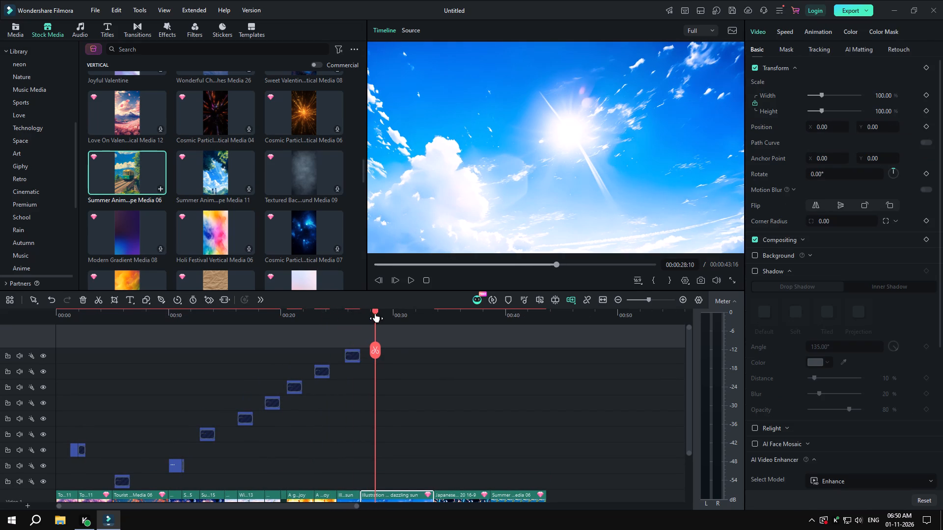
pyautogui.hotkey('ctrl', 'v')
pyautogui.click(389, 349)
# Paste title copies at about 31.5 and 31 seconds, and split the sky clip and the overlapping title at 00:00:32:07.
pyautogui.moveTo(390, 311); pyautogui.dragTo(398, 314)
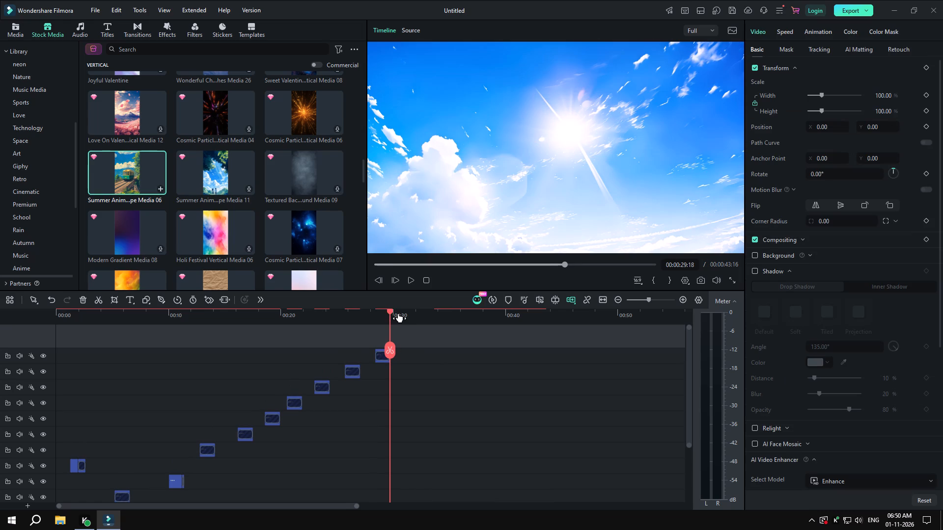
pyautogui.moveTo(398, 314); pyautogui.dragTo(411, 314)
pyautogui.hotkey('ctrl', 'v')
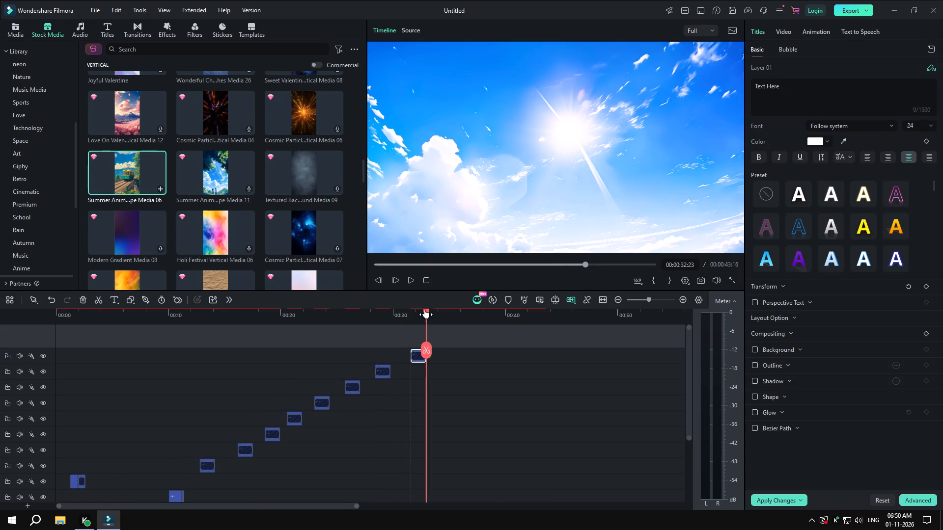
pyautogui.moveTo(425, 310); pyautogui.dragTo(403, 313)
pyautogui.hotkey('ctrl', 'v')
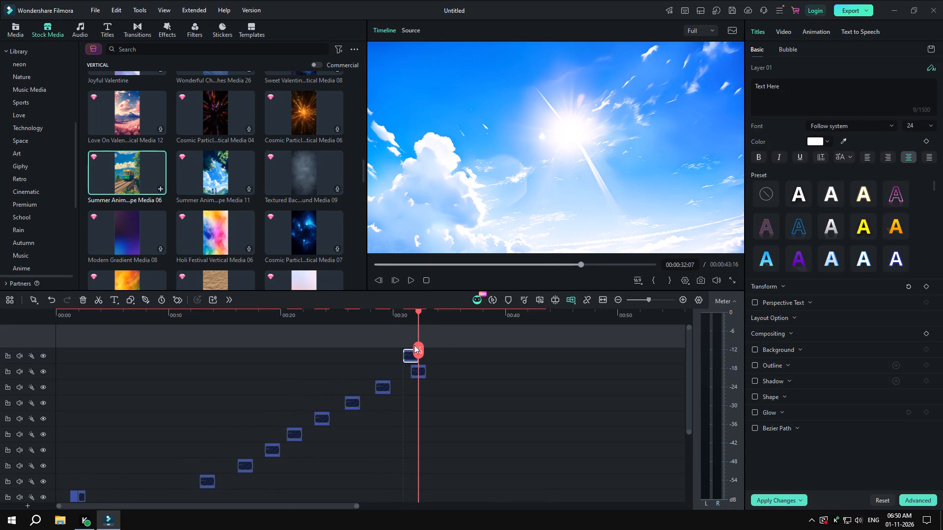
pyautogui.click(414, 345)
# Move the Japanese night street clip on Video 1 to directly after the snowy cabin clips, at about 20 seconds.
pyautogui.scroll(-4, 473, 449)
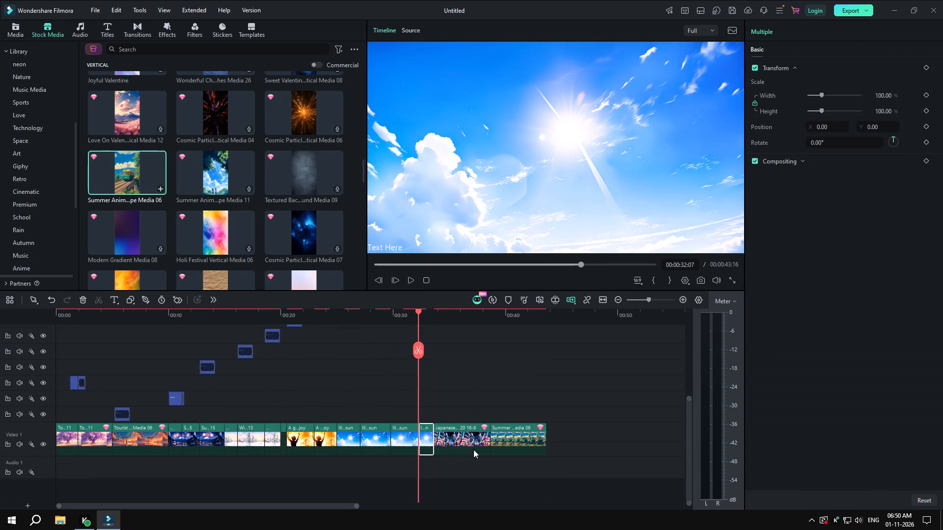
pyautogui.click(461, 436)
pyautogui.moveTo(462, 436); pyautogui.dragTo(242, 445)
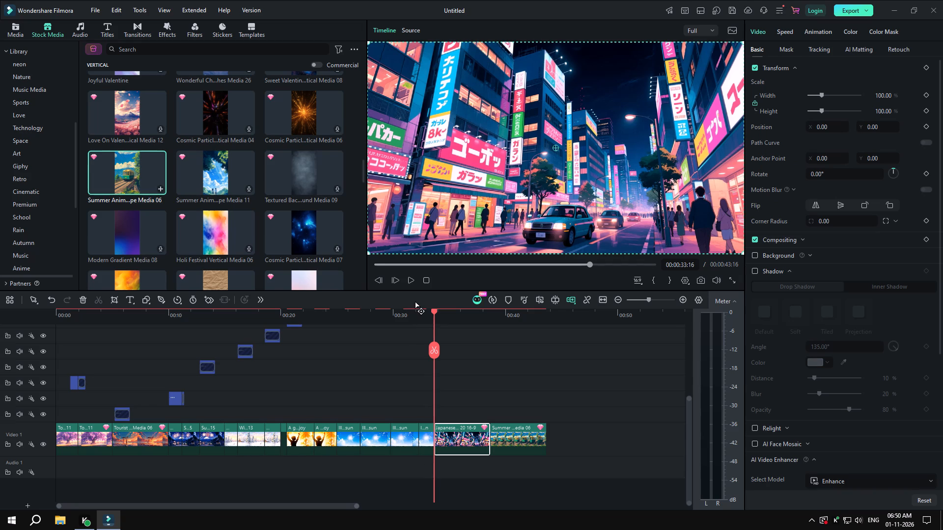
pyautogui.keyDown('ctrl'); pyautogui.moveTo(465, 431); pyautogui.dragTo(279, 438); pyautogui.keyUp('ctrl')
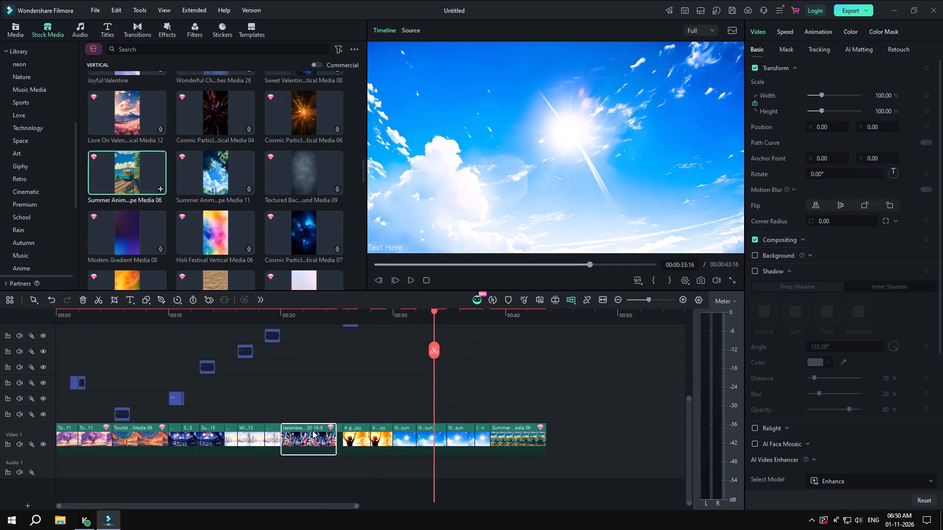
# Trim the end of the title above the Tourist Media 06 clip so only its short opening transition section is left.
pyautogui.scroll(2, 357, 390)
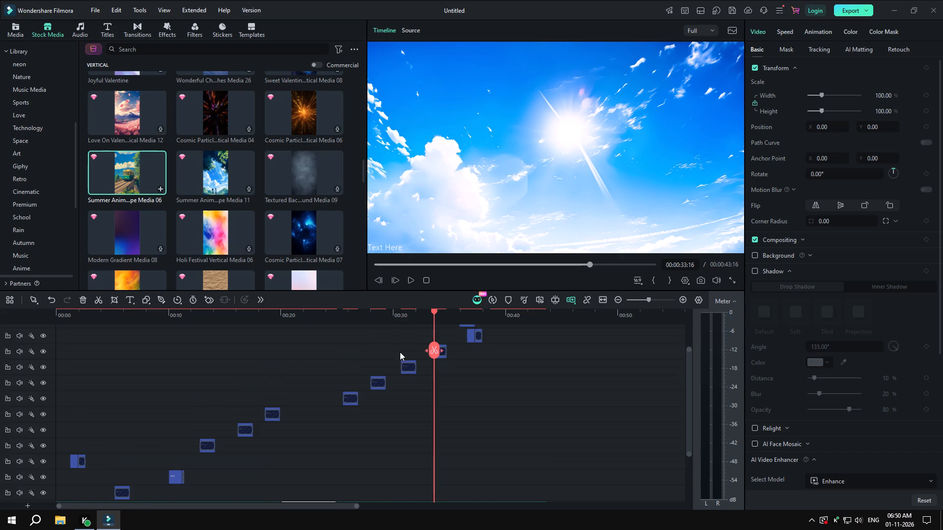
pyautogui.scroll(3, 277, 417)
pyautogui.scroll(-3, 290, 407)
pyautogui.click(112, 414)
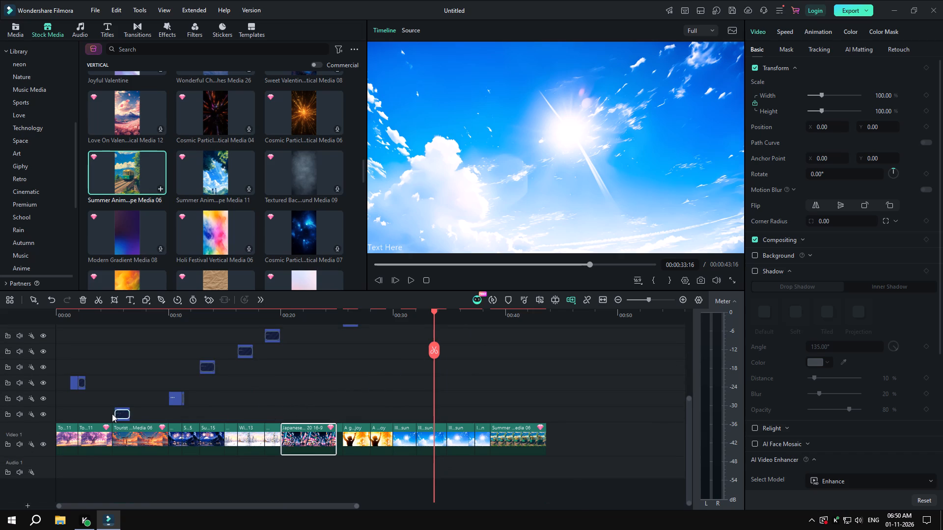
pyautogui.click(121, 411)
pyautogui.moveTo(128, 410); pyautogui.dragTo(123, 410)
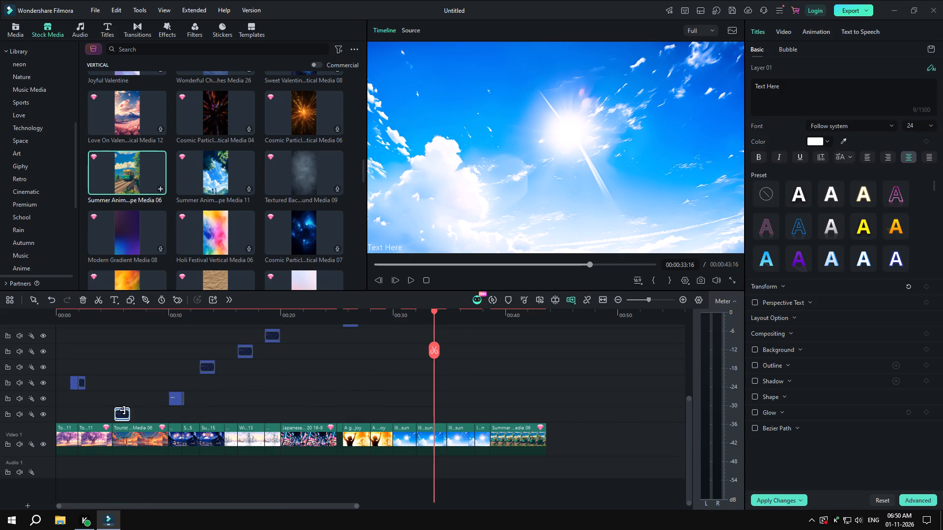
pyautogui.moveTo(123, 410); pyautogui.dragTo(117, 411)
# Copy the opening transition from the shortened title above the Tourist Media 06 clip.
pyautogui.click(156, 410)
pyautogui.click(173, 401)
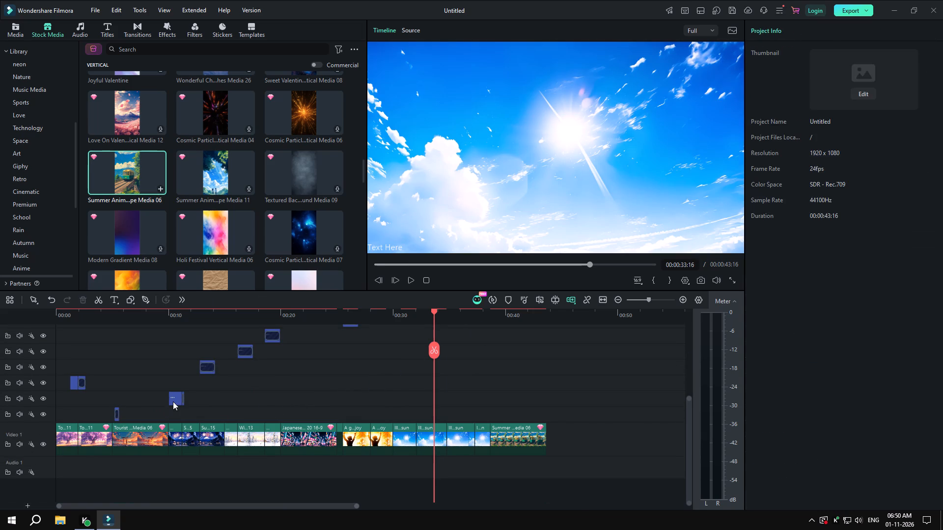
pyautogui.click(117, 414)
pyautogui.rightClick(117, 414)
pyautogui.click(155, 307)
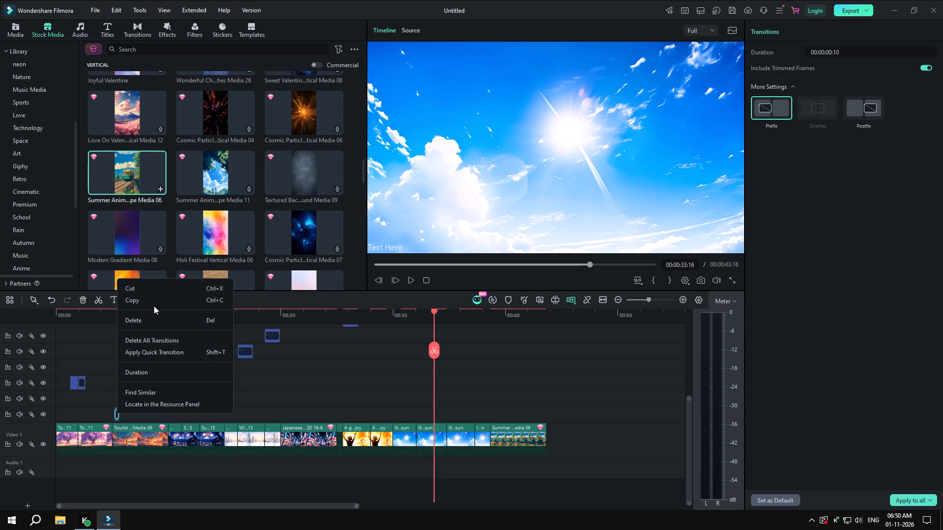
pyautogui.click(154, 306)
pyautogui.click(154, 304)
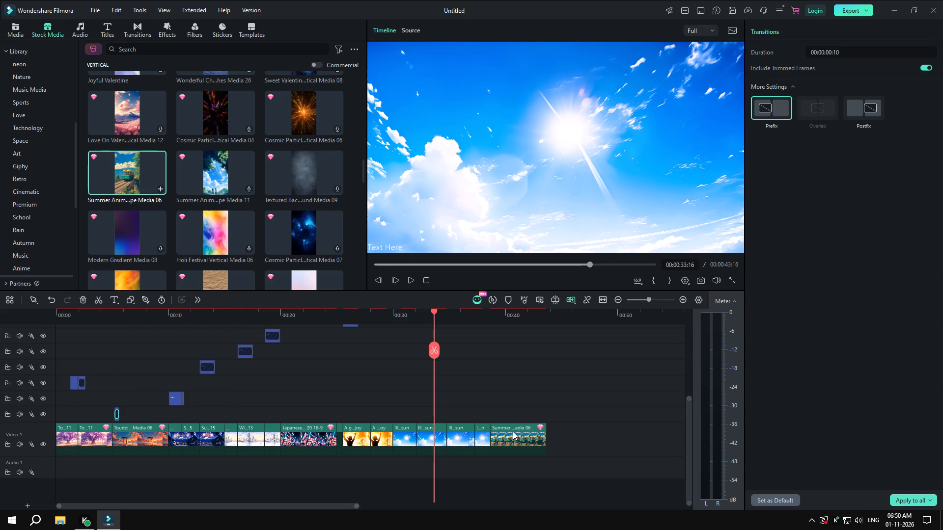
# Split the sky clip and the title above it at 00:00:33:16.
pyautogui.click(514, 432)
pyautogui.click(496, 414)
pyautogui.click(503, 414)
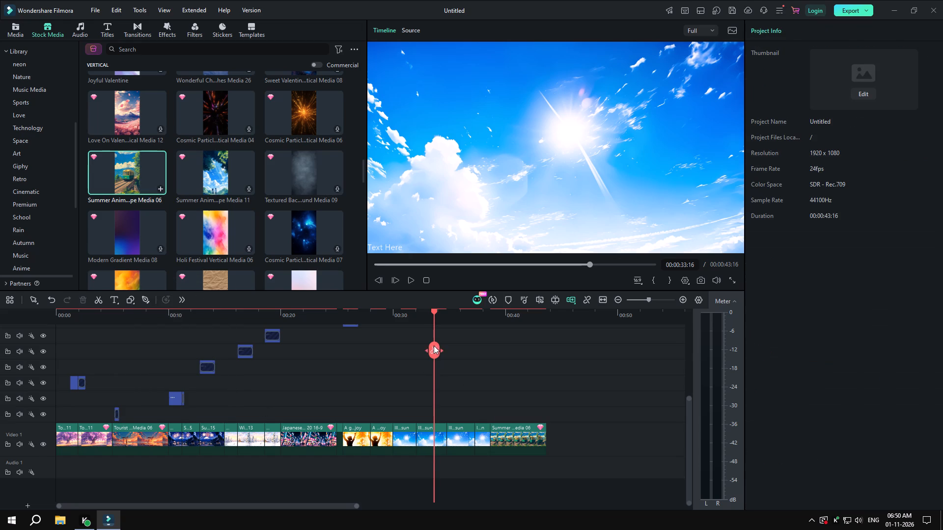
pyautogui.click(434, 347)
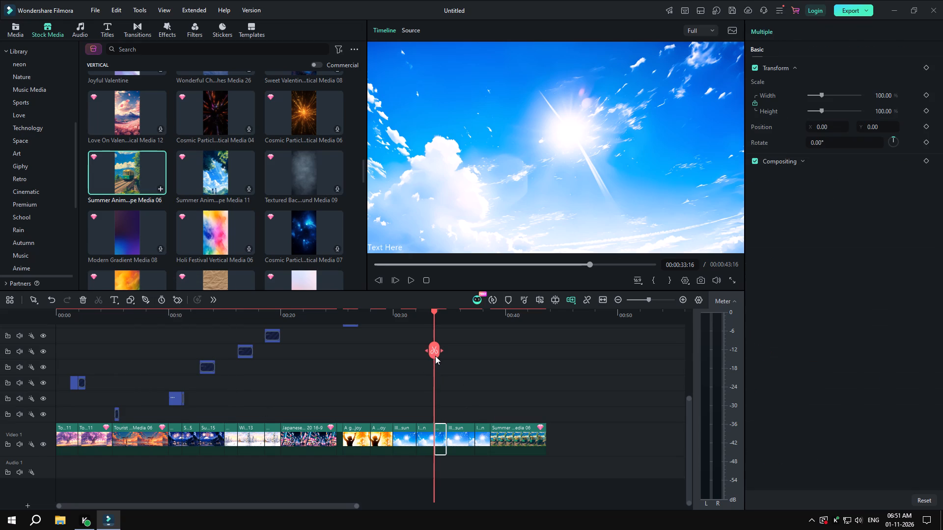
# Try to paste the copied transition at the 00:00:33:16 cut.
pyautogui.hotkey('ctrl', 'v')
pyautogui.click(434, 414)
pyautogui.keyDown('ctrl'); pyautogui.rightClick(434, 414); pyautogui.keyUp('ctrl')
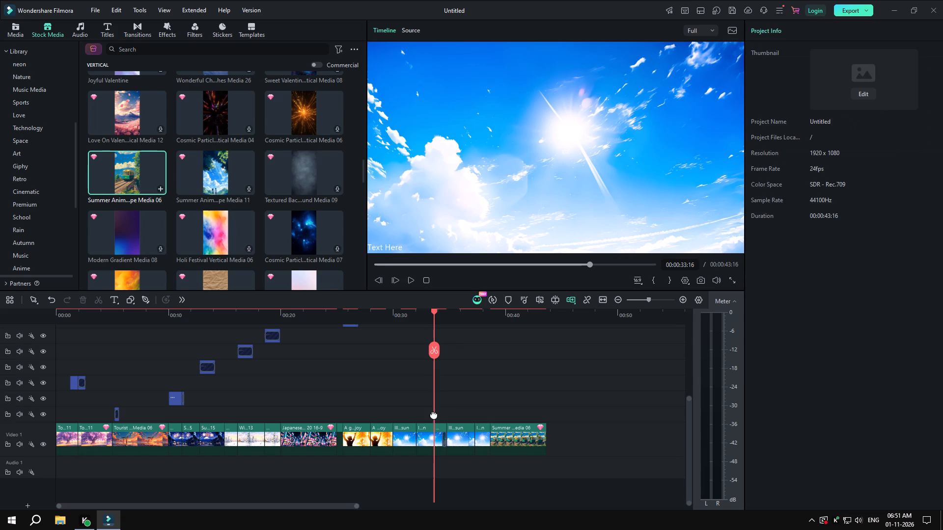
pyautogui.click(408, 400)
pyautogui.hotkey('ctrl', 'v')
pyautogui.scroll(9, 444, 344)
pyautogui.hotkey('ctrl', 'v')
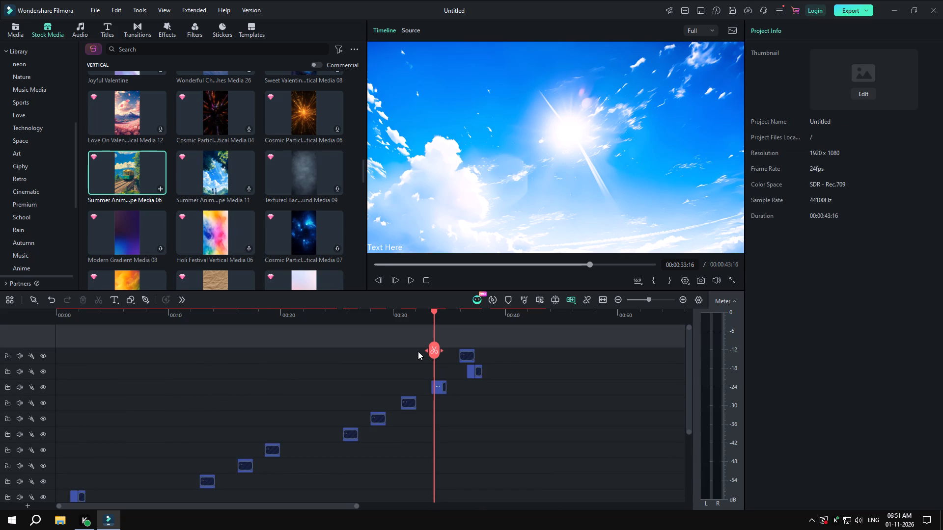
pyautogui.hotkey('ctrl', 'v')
# Try pasting the copied transition at 00:00:39:11 and split the train clip at that point.
pyautogui.click(429, 312)
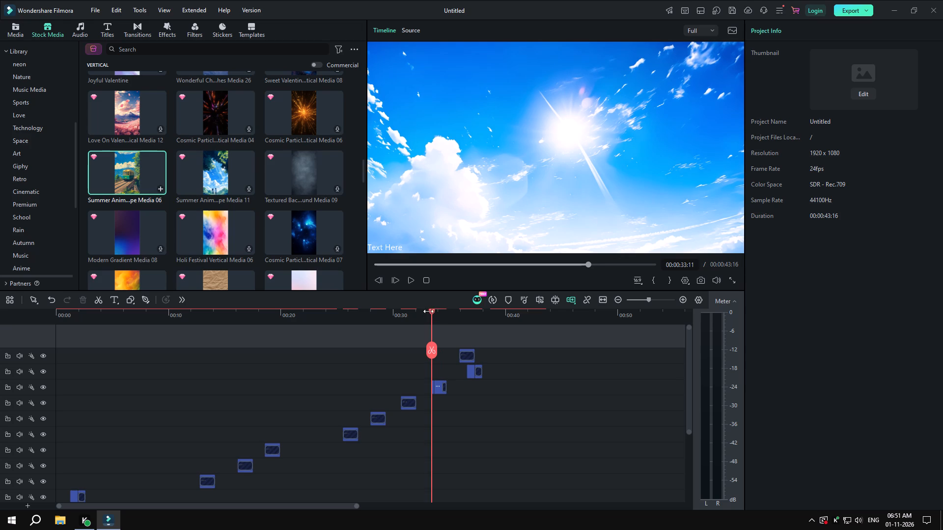
pyautogui.click(428, 311)
pyautogui.moveTo(432, 311); pyautogui.dragTo(499, 318)
pyautogui.hotkey('ctrl', 'v')
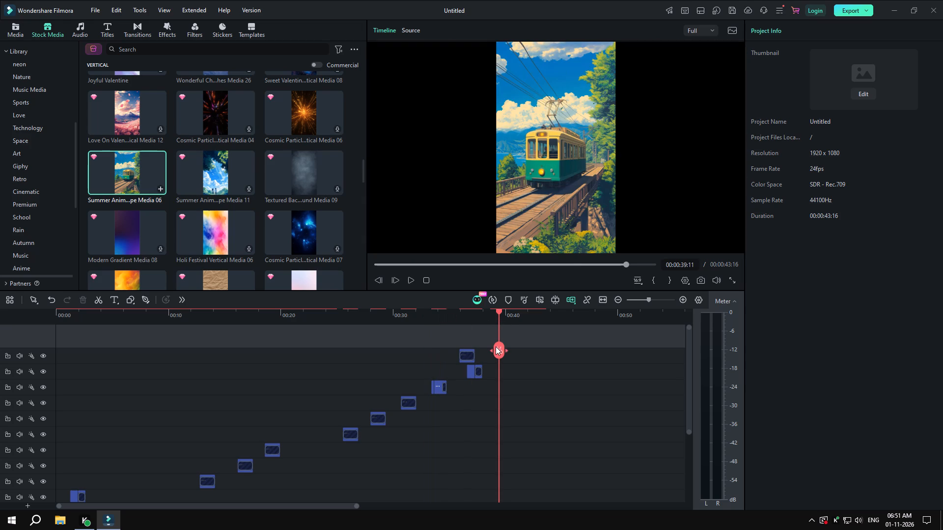
pyautogui.click(498, 346)
# Split the train clip at 00:00:40:08, 00:00:39:16 and 00:00:41:01.
pyautogui.scroll(-3, 518, 400)
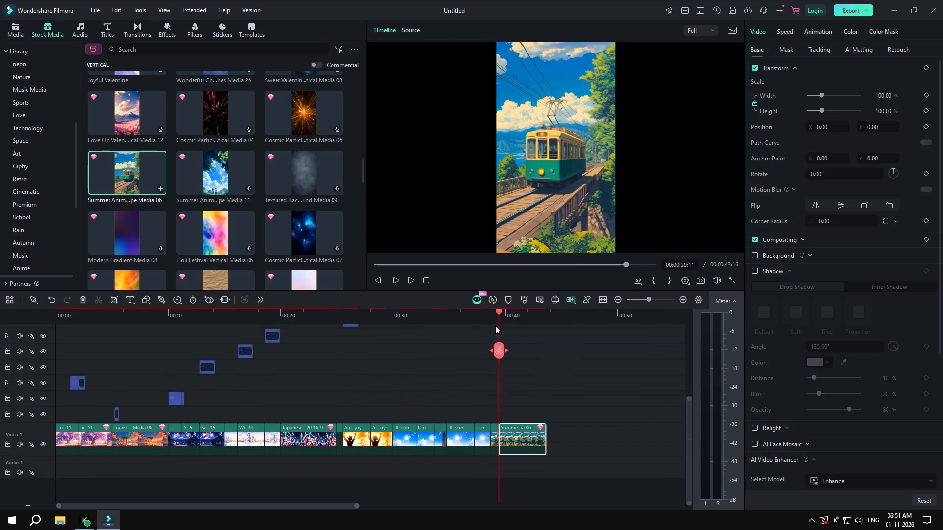
pyautogui.moveTo(499, 310); pyautogui.dragTo(509, 309)
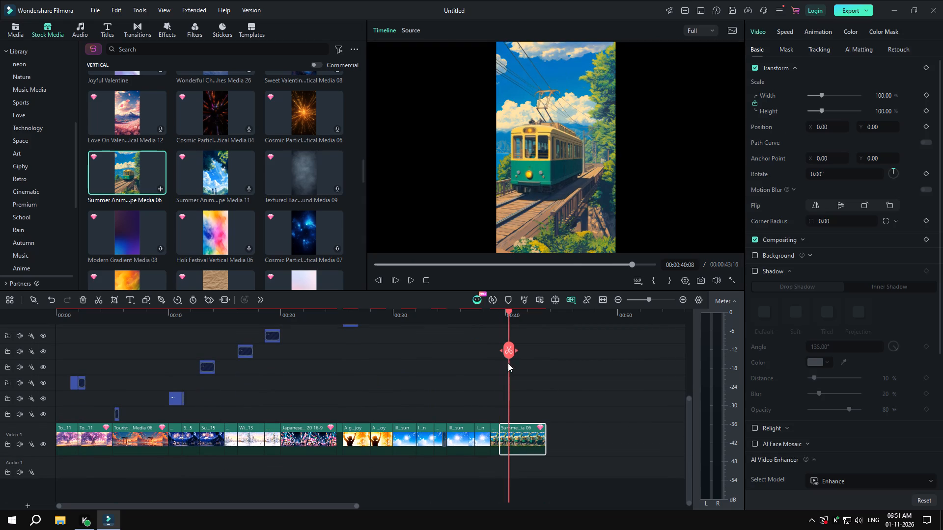
pyautogui.click(505, 355)
pyautogui.moveTo(510, 310); pyautogui.dragTo(501, 313)
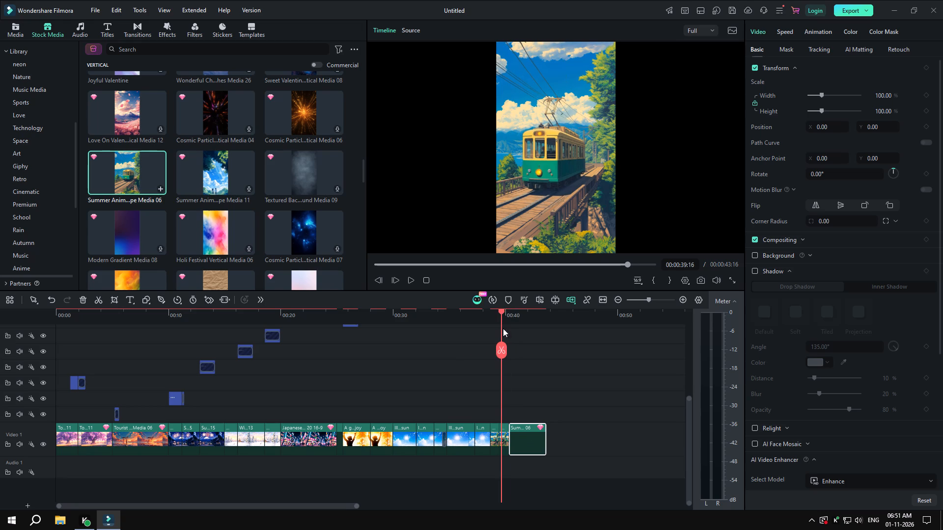
pyautogui.click(504, 354)
pyautogui.moveTo(501, 311); pyautogui.dragTo(517, 308)
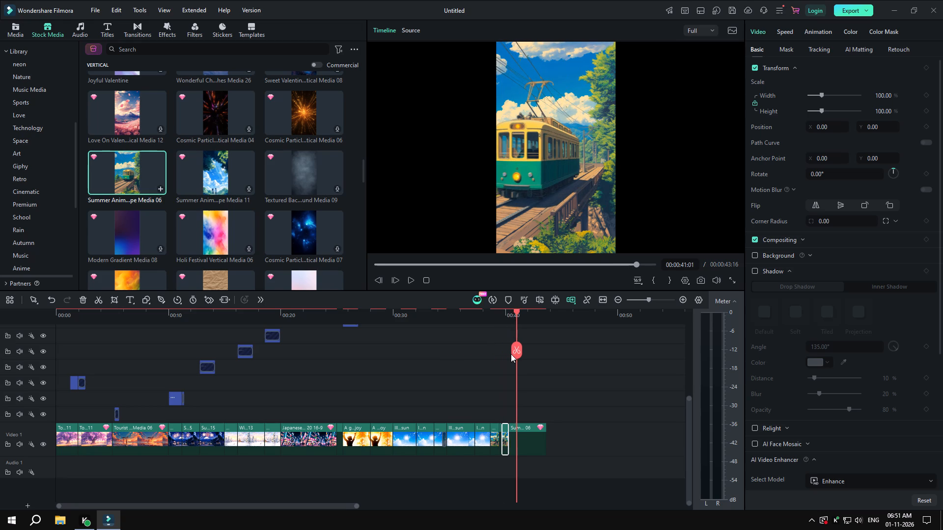
pyautogui.click(513, 354)
# Split the train clip again at 00:00:39:22, 00:00:43:01 and 00:00:41:23.
pyautogui.moveTo(514, 312); pyautogui.dragTo(504, 315)
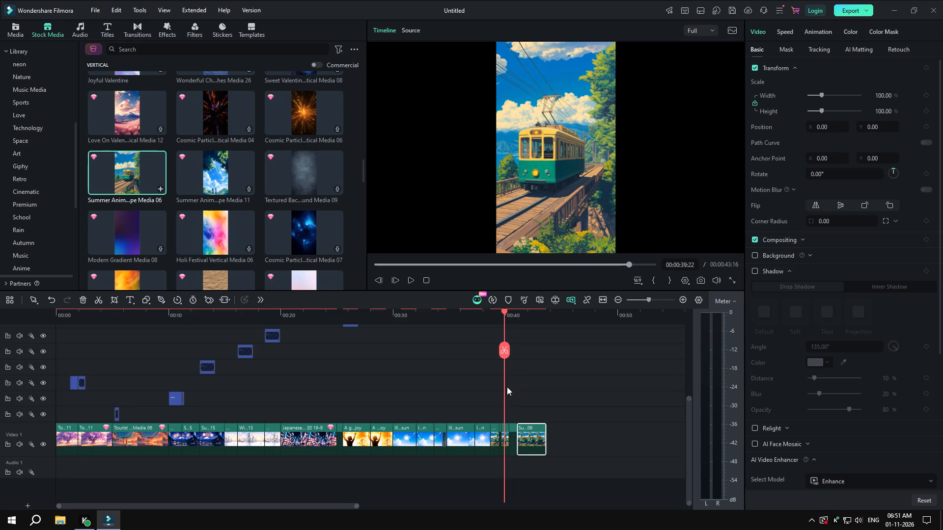
pyautogui.click(507, 350)
pyautogui.moveTo(506, 310); pyautogui.dragTo(539, 316)
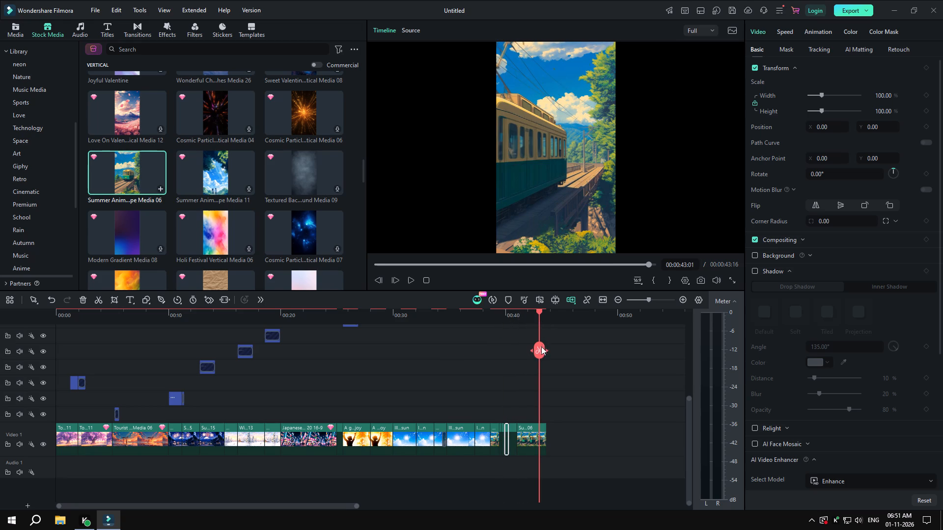
pyautogui.click(539, 352)
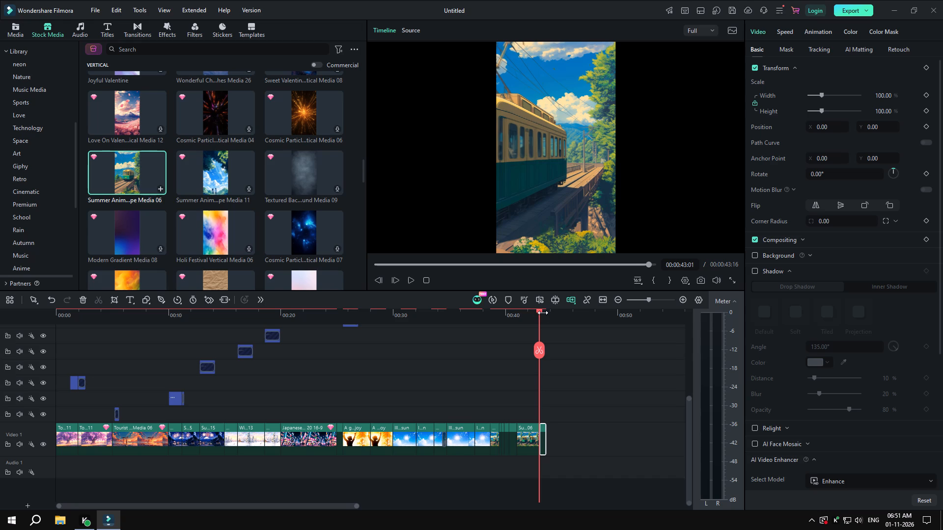
pyautogui.moveTo(539, 312); pyautogui.dragTo(527, 313)
pyautogui.click(525, 347)
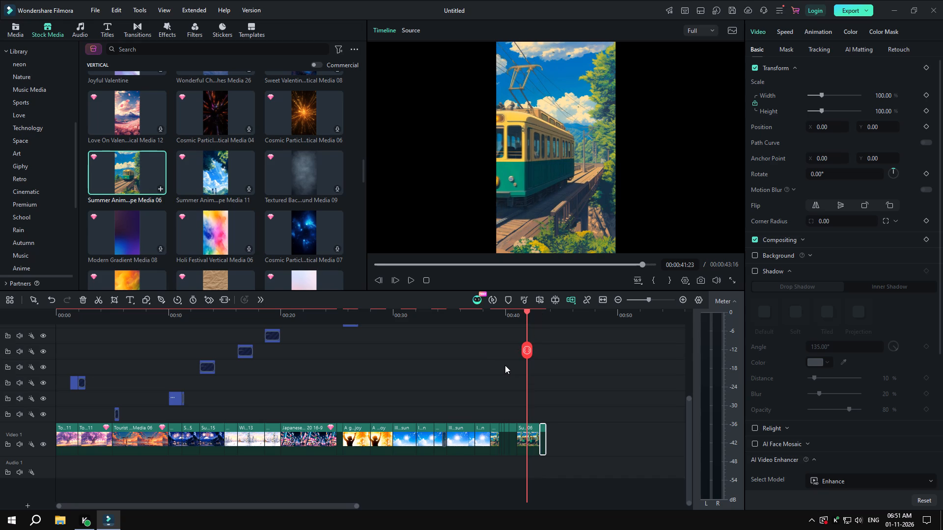
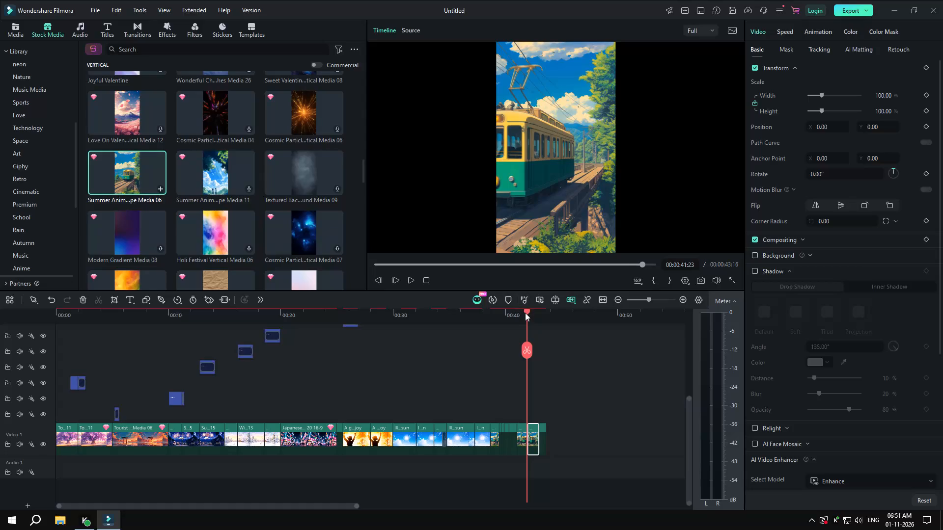
# Split the train clip on Video 1 at 00:00:42:14.
pyautogui.moveTo(525, 313); pyautogui.dragTo(534, 312)
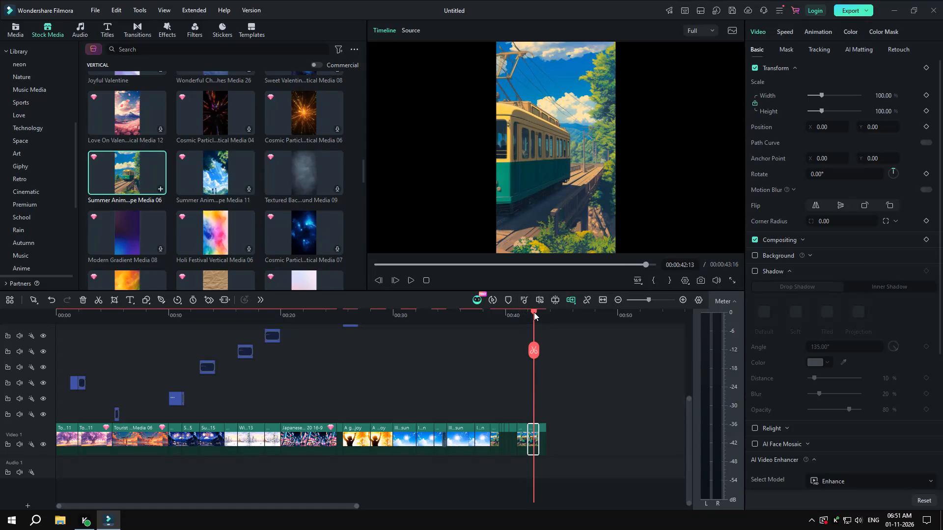
pyautogui.moveTo(534, 312); pyautogui.dragTo(534, 312)
pyautogui.click(533, 348)
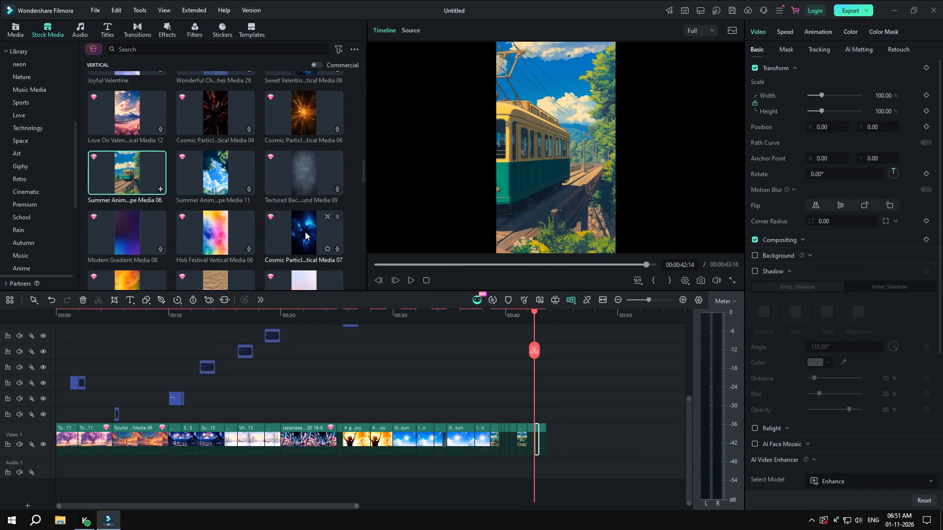
# Add the blue Cosmic Particle Media 07 stock clip at the end of Video 1, keeping the 1920x1080 24fps project settings.
pyautogui.moveTo(305, 232); pyautogui.dragTo(573, 442)
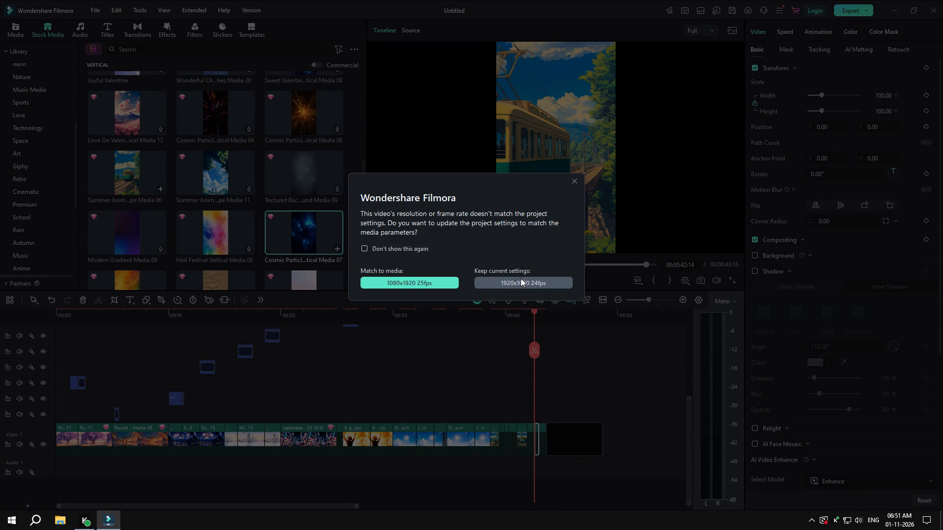
pyautogui.click(521, 278)
# Split the Cosmic Particle Media 07 clip at 00:00:44:09, 00:00:45:23 and 00:00:47:16.
pyautogui.moveTo(535, 315); pyautogui.dragTo(550, 312)
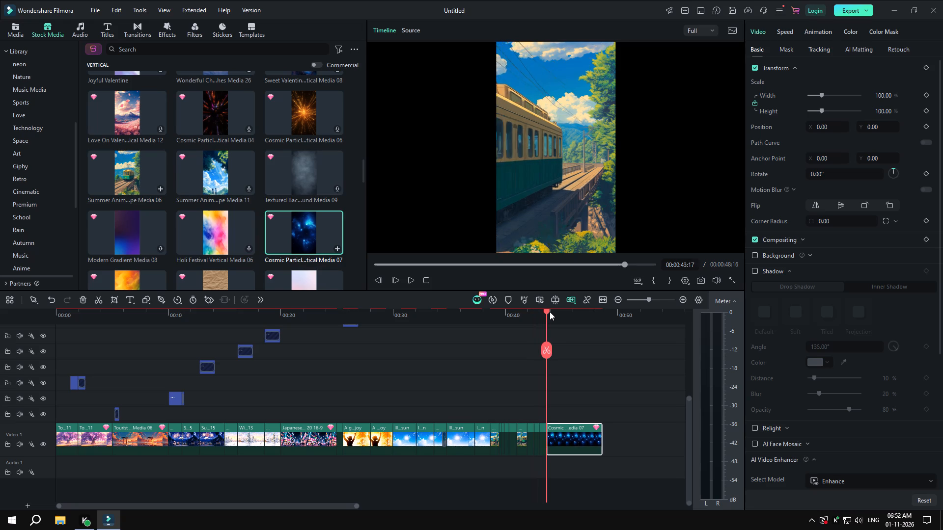
pyautogui.moveTo(550, 312); pyautogui.dragTo(555, 311)
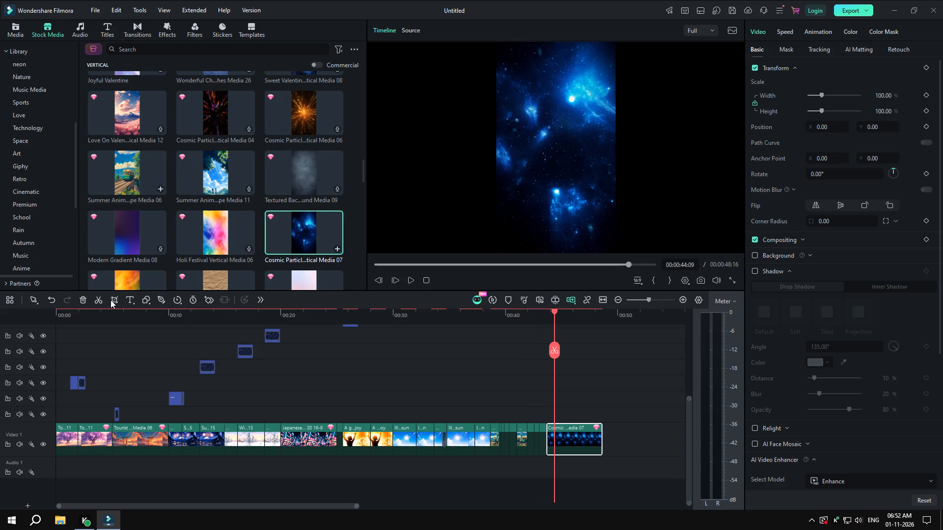
pyautogui.click(100, 301)
pyautogui.moveTo(554, 311); pyautogui.dragTo(569, 311)
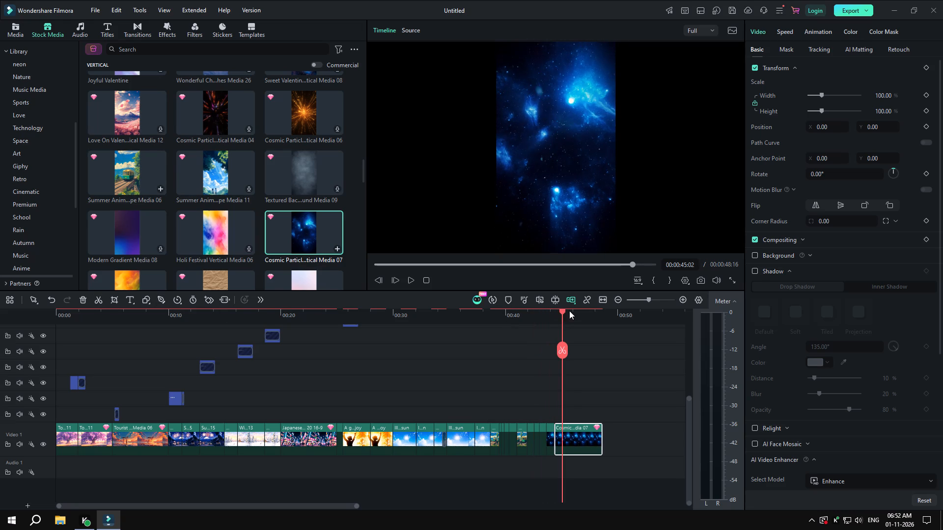
pyautogui.moveTo(569, 311); pyautogui.dragTo(572, 311)
pyautogui.click(94, 295)
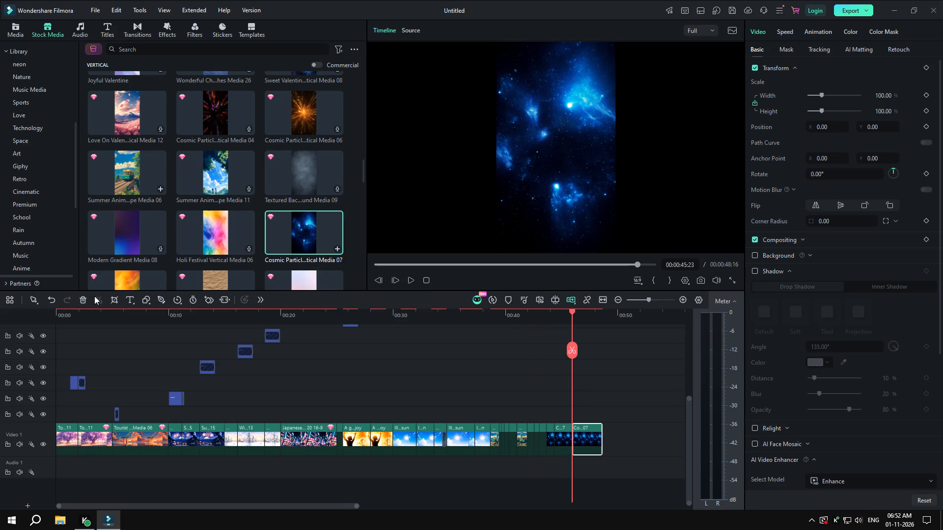
pyautogui.moveTo(573, 314); pyautogui.dragTo(573, 314)
pyautogui.moveTo(573, 314); pyautogui.dragTo(591, 316)
pyautogui.click(102, 299)
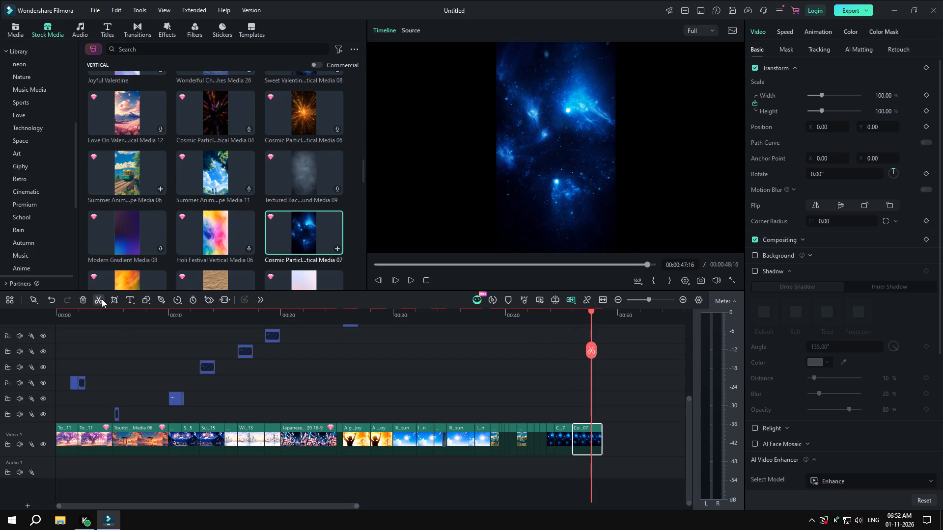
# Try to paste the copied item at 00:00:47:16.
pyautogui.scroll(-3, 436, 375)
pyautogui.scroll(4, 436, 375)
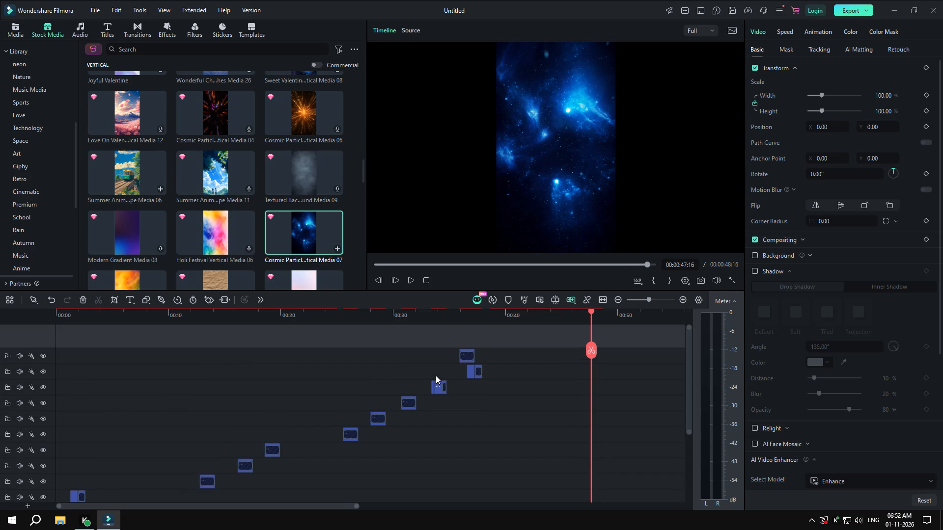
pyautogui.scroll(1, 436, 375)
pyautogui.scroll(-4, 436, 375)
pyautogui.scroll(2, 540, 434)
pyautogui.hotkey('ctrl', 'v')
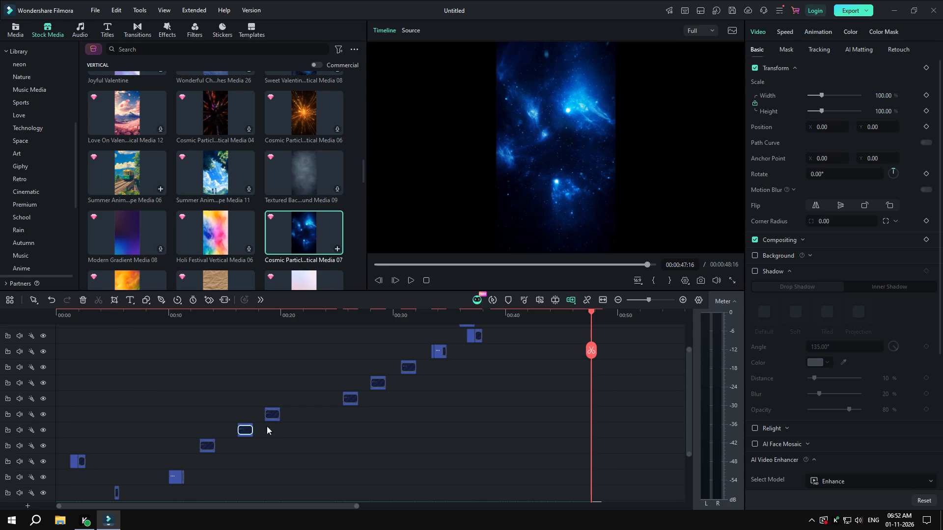
# Copy the Text Here title that starts shortly before 00:00:19.
pyautogui.click(274, 408)
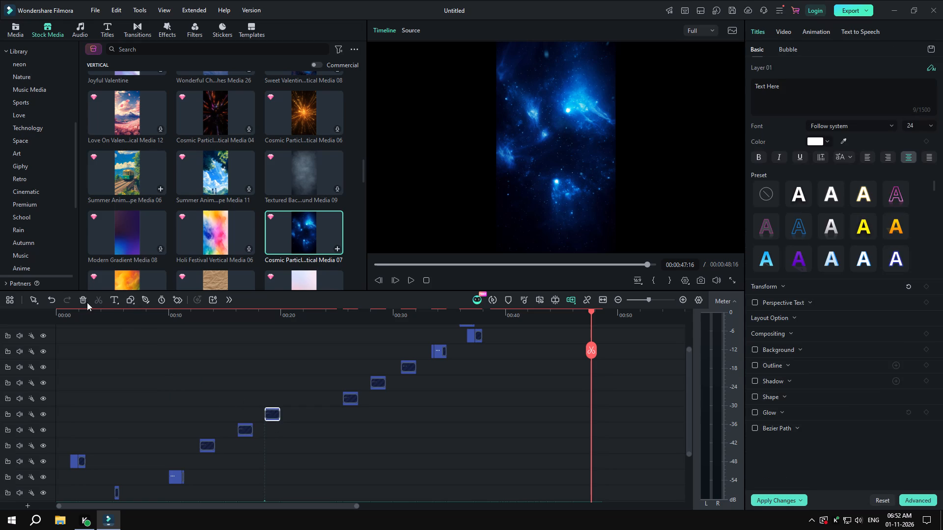
pyautogui.click(133, 299)
pyautogui.click(105, 349)
pyautogui.click(269, 408)
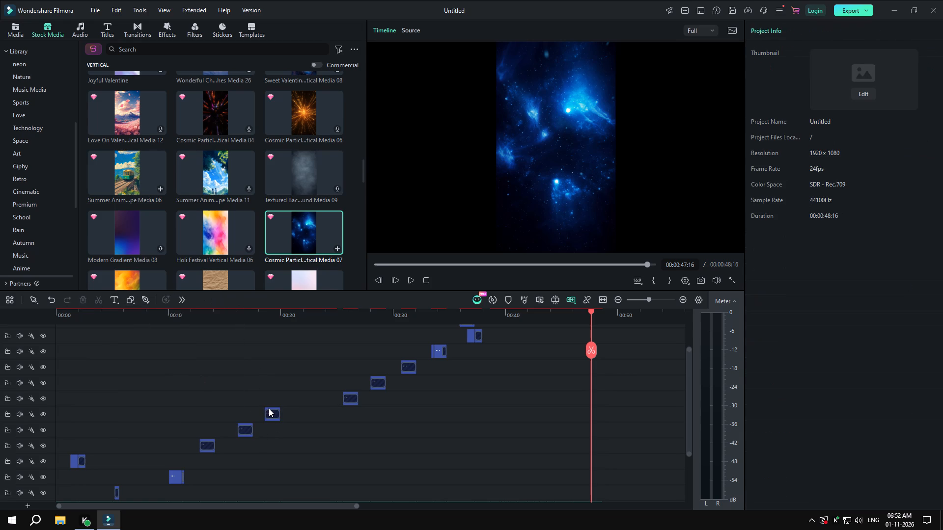
pyautogui.rightClick(269, 408)
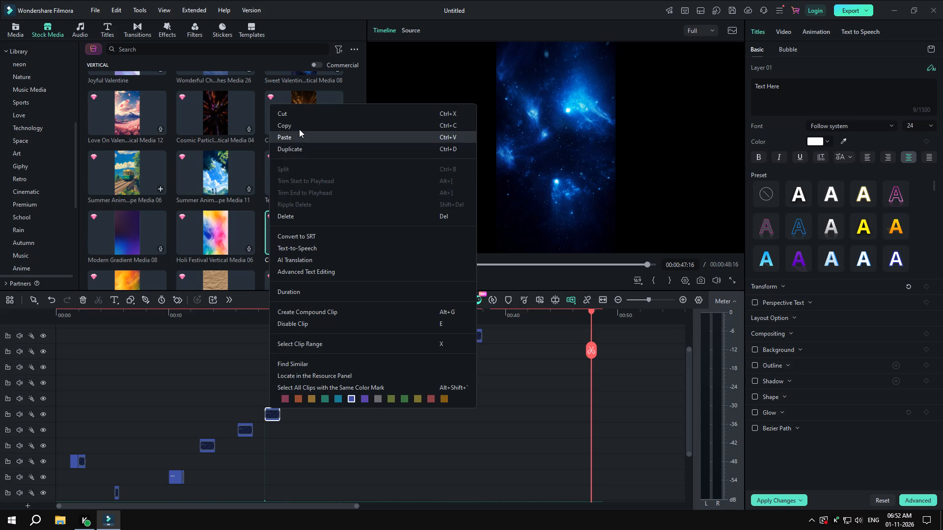
pyautogui.click(299, 129)
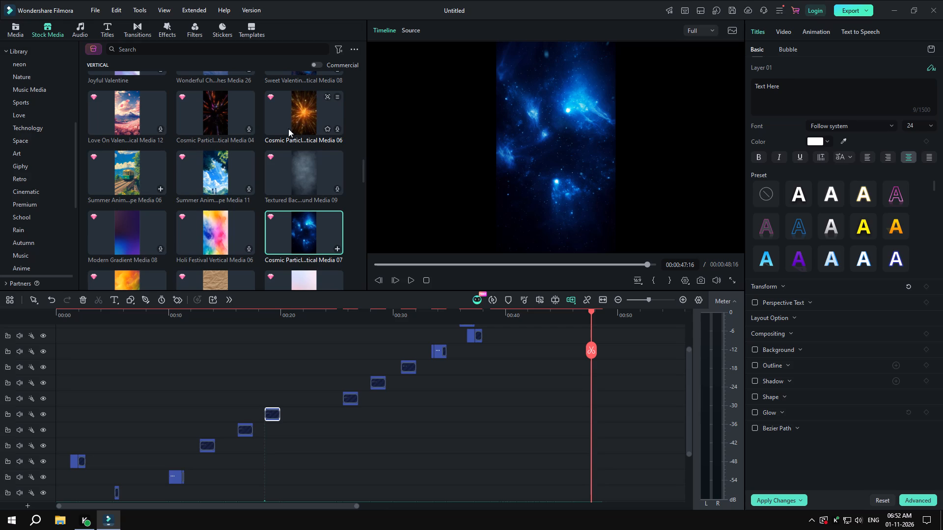
# Insert Textured Background Media 09 on Video 1 at the 00:00:45:23 cut between the cosmic pieces, keeping 1920x1080 24fps.
pyautogui.scroll(-4, 421, 316)
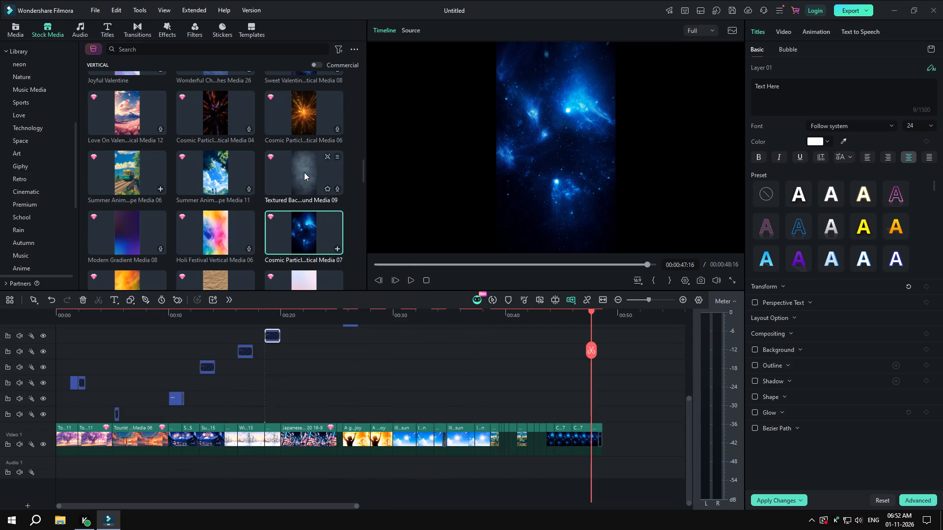
pyautogui.moveTo(304, 172); pyautogui.dragTo(598, 439)
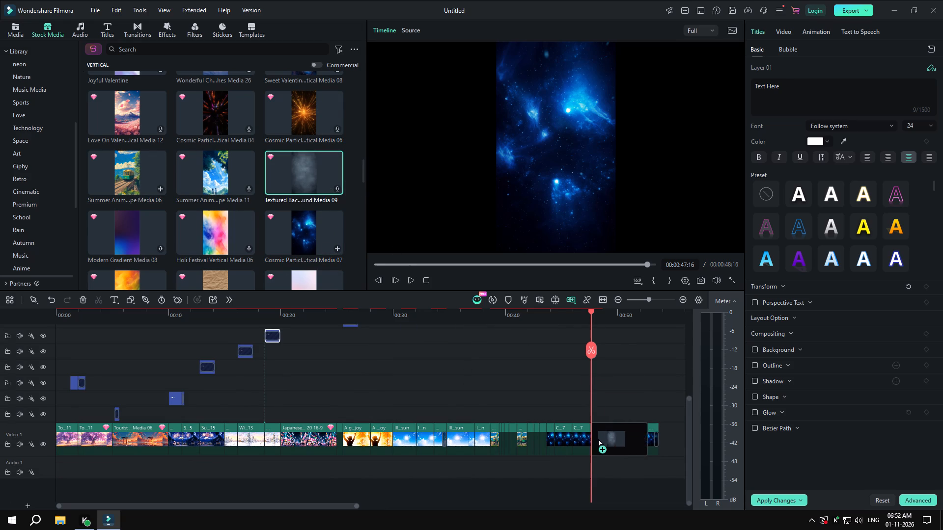
pyautogui.moveTo(598, 439); pyautogui.dragTo(574, 437)
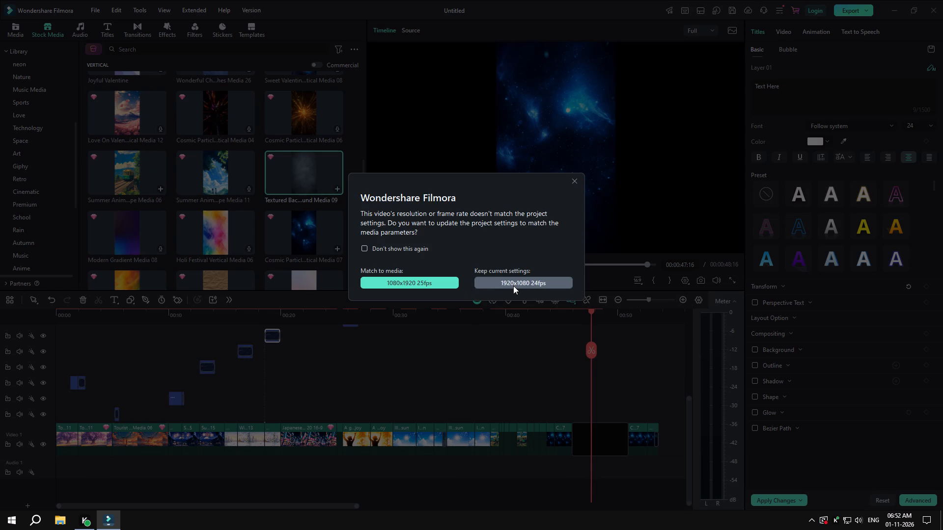
pyautogui.click(513, 286)
# Insert Neu Grunge Mobile Media 02 between the sun clip pieces at about 00:00:32 on Video 1, keeping 1920x1080 24fps.
pyautogui.scroll(-4, 235, 226)
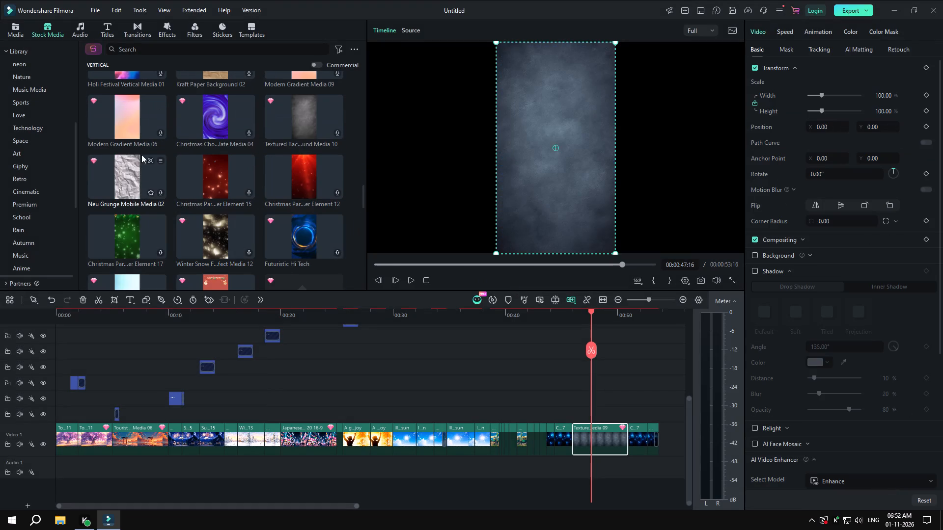
pyautogui.moveTo(124, 182); pyautogui.dragTo(416, 438)
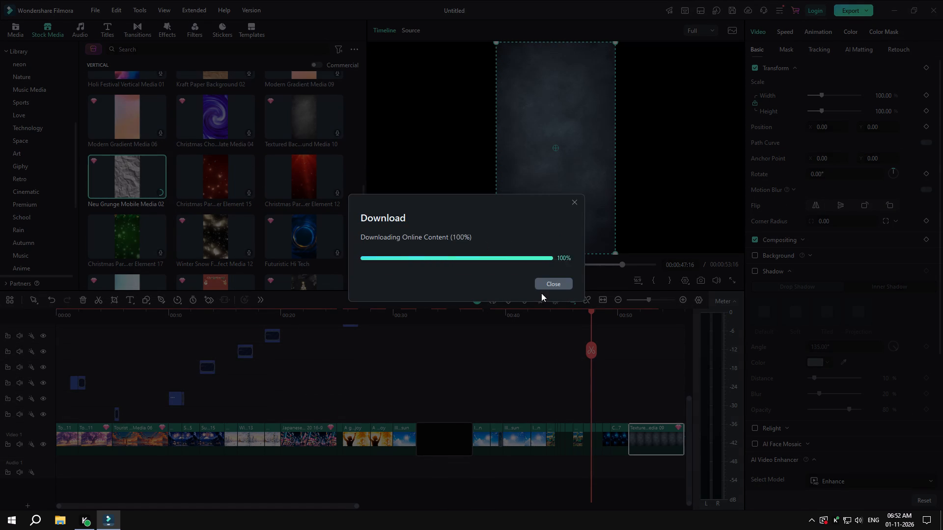
pyautogui.click(523, 284)
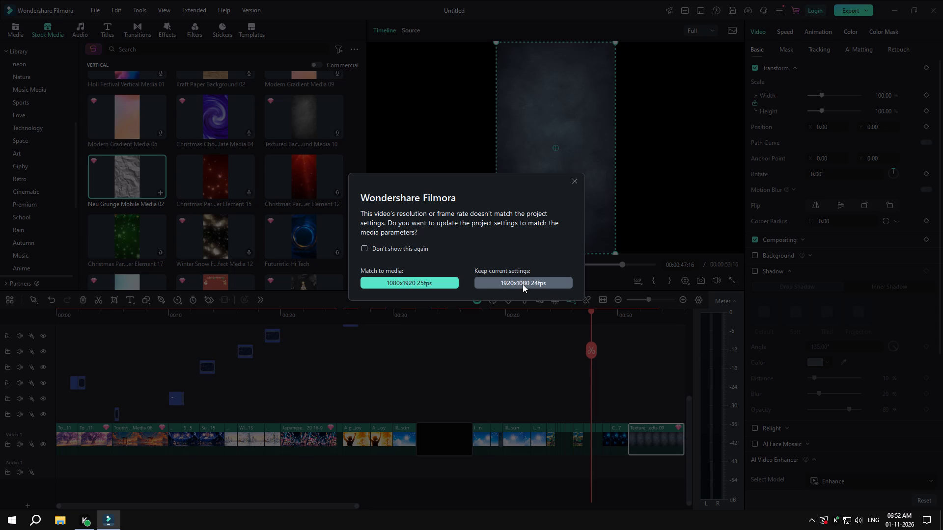
# Insert the fiery FOLLOW clip, Social Media Credits Media 05, at the cut near 00:00:16 on Video 1, keeping the current project settings.
pyautogui.scroll(-1, 103, 238)
pyautogui.scroll(-1, 167, 250)
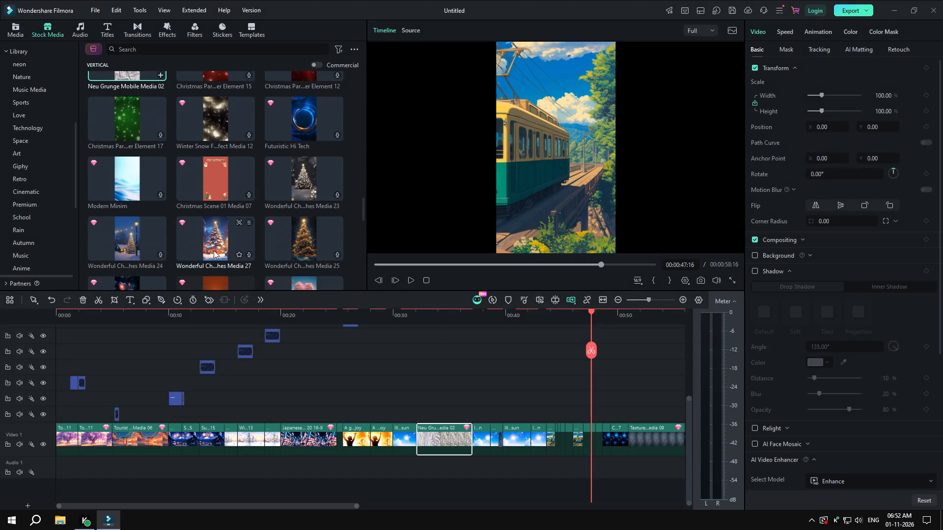
pyautogui.scroll(-3, 214, 250)
pyautogui.scroll(-1, 146, 244)
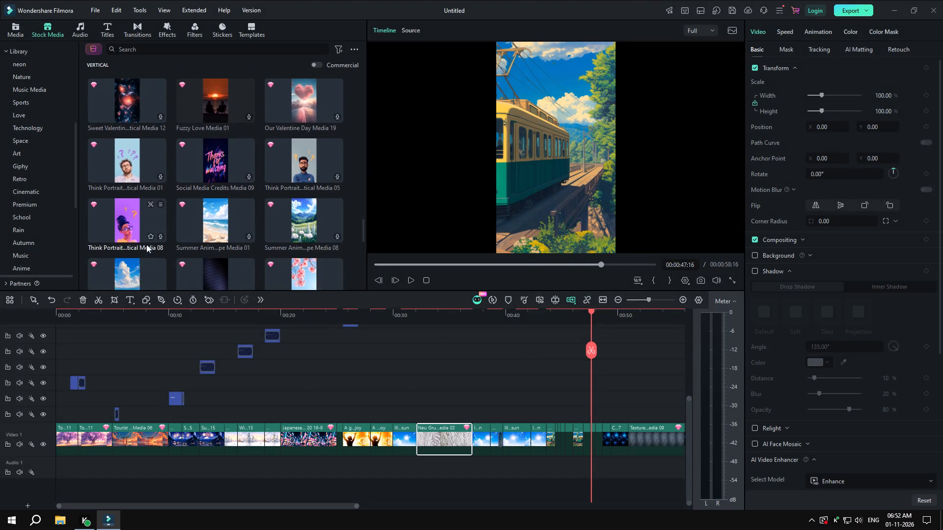
pyautogui.scroll(-1, 146, 244)
pyautogui.scroll(-3, 203, 264)
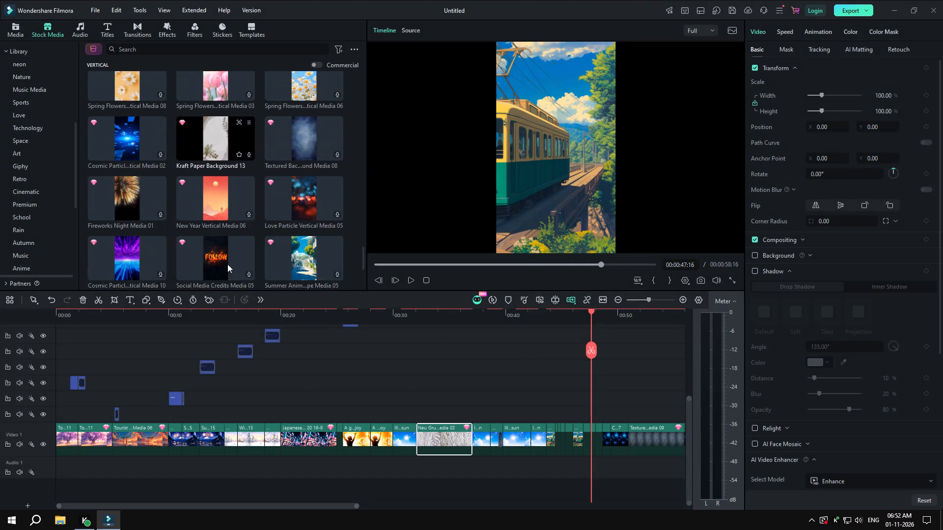
pyautogui.moveTo(224, 252); pyautogui.dragTo(221, 252)
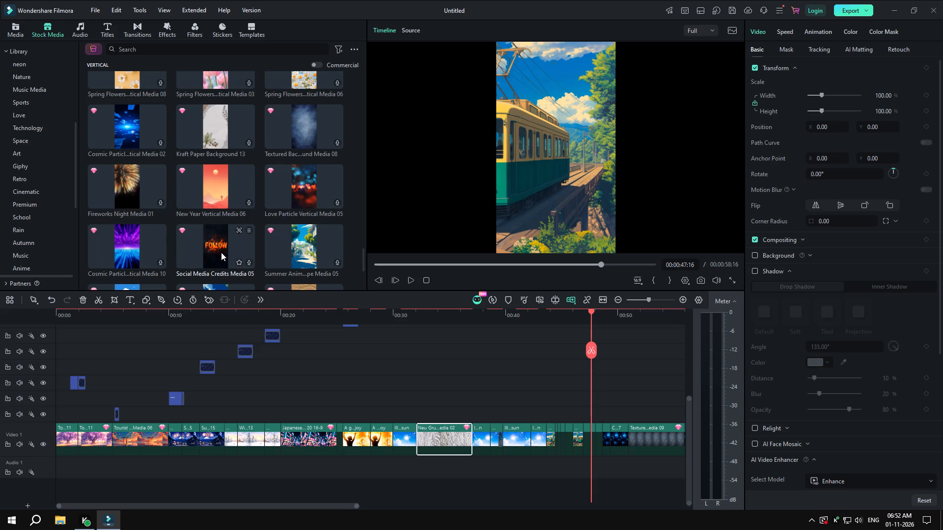
pyautogui.moveTo(221, 252); pyautogui.dragTo(245, 437)
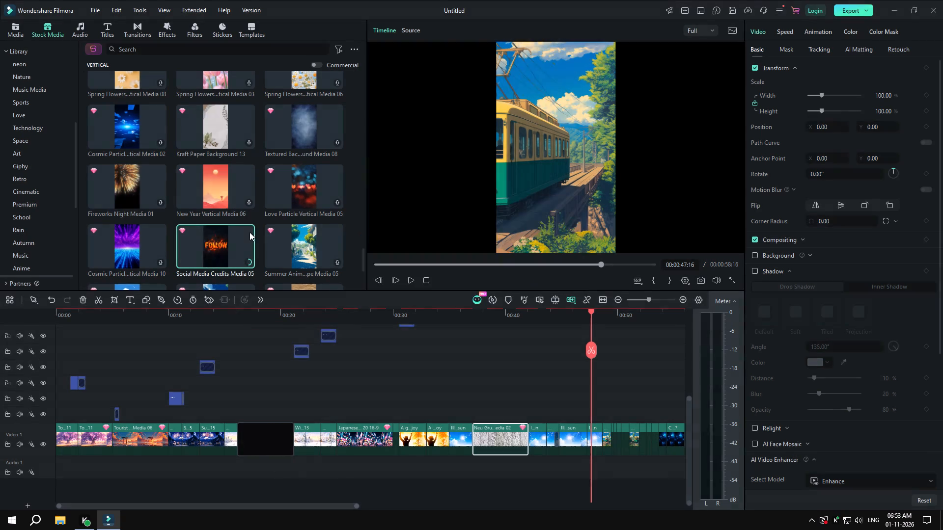
pyautogui.click(510, 284)
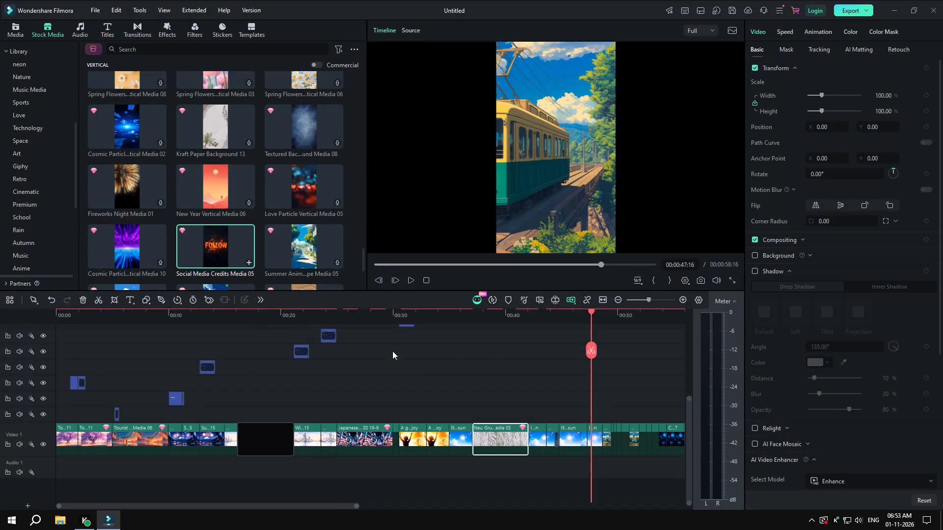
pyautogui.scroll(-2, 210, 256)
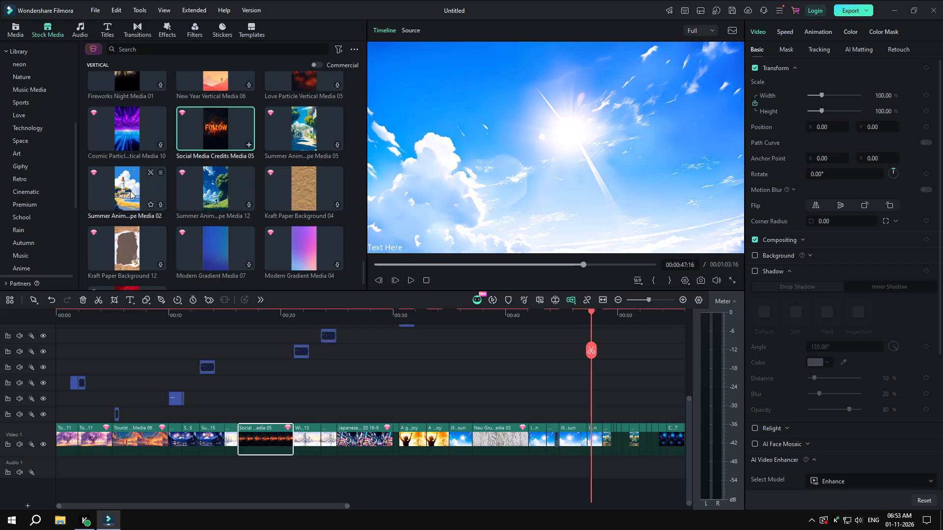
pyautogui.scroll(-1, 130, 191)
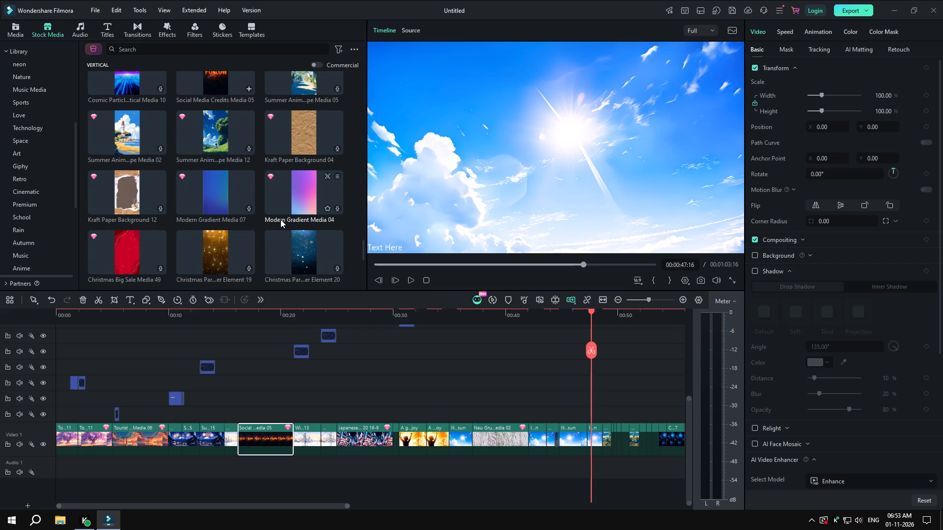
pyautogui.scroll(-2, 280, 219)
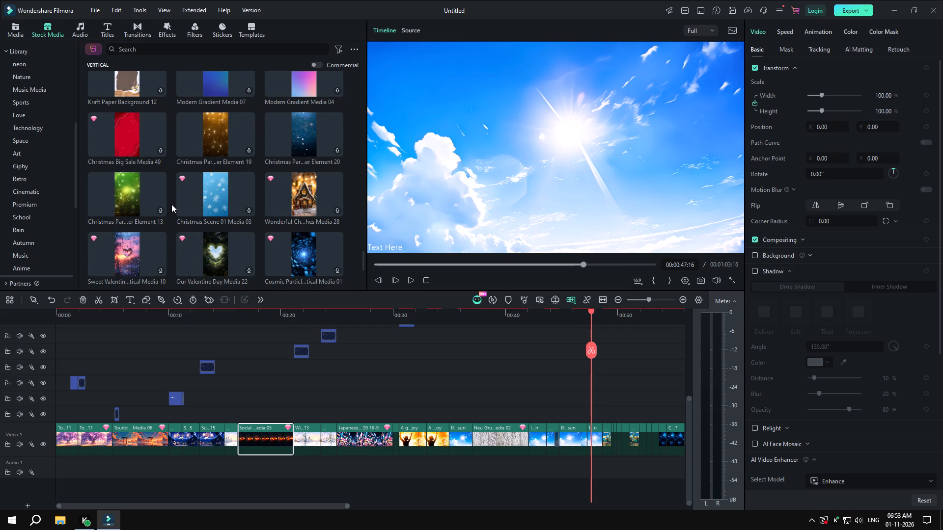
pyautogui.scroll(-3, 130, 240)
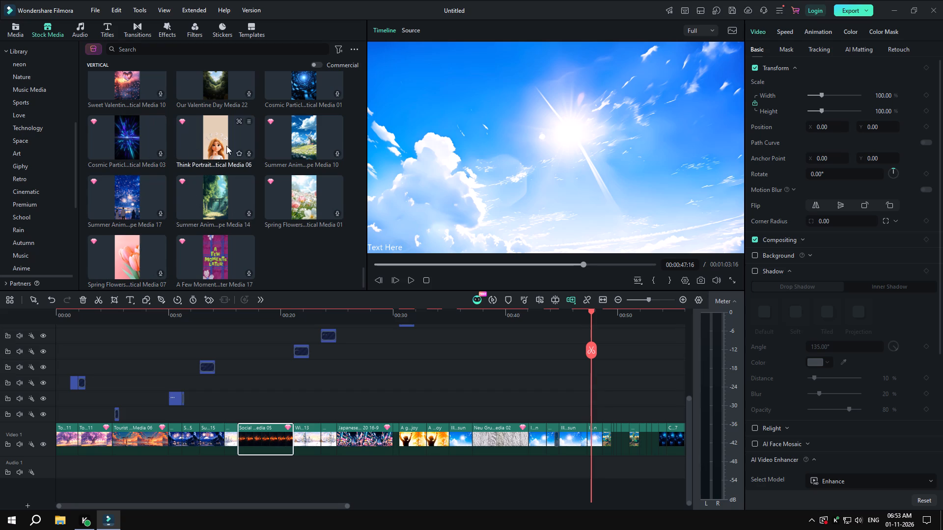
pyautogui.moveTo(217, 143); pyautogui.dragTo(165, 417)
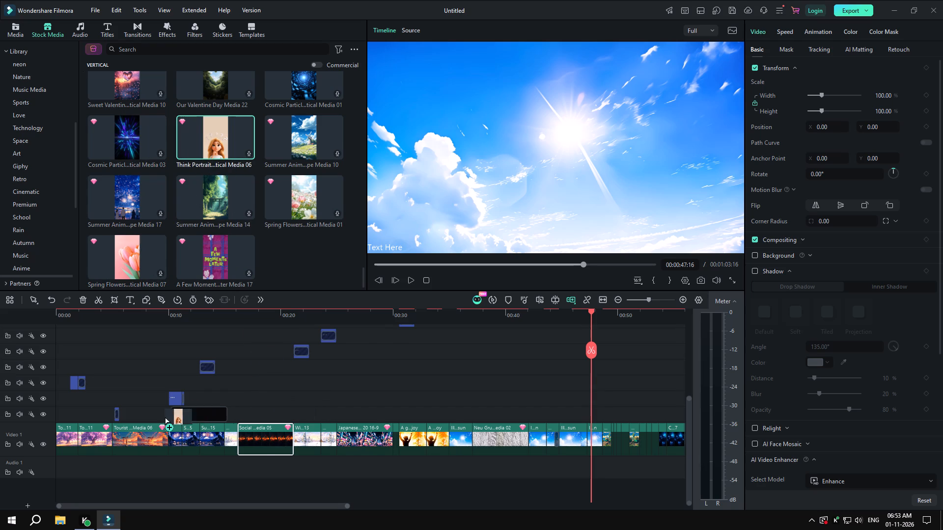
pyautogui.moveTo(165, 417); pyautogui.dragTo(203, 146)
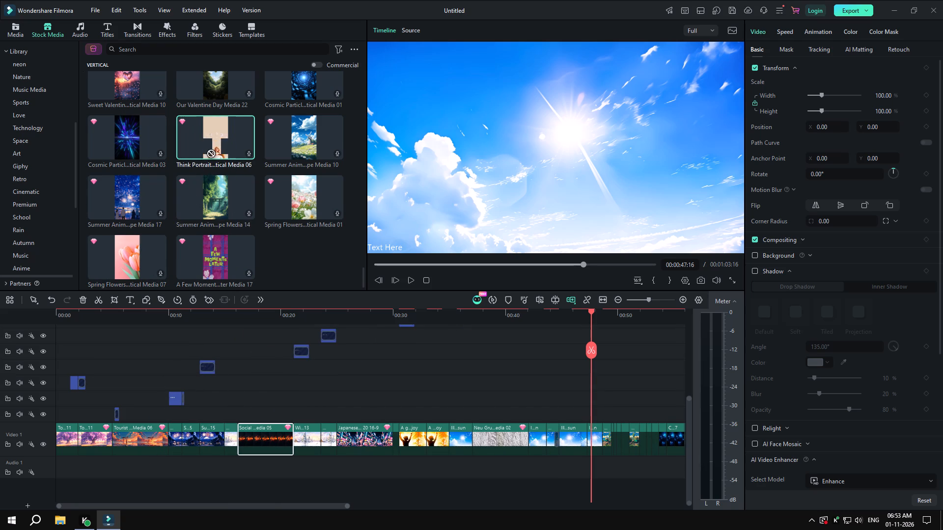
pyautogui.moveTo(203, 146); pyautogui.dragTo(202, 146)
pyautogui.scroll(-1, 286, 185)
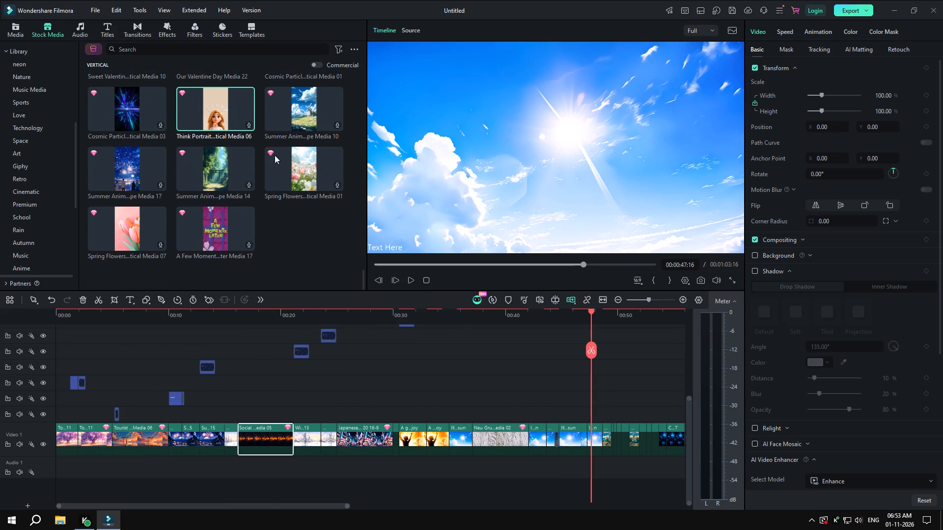
# Insert Football Carnival Media 01 from the Sports stock category at the Video 1 cut near 00:00:13, keeping 1920x1080 24fps.
pyautogui.scroll(-1, 186, 214)
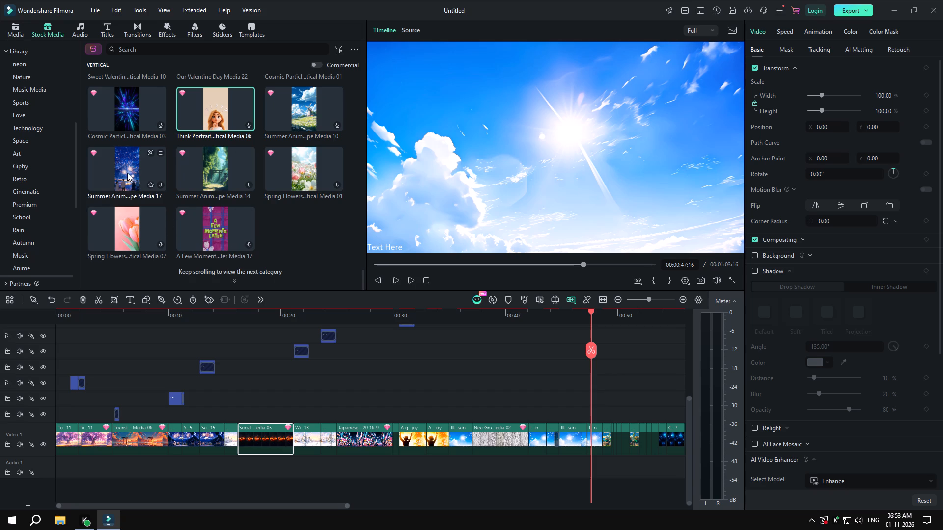
pyautogui.scroll(-3, 258, 211)
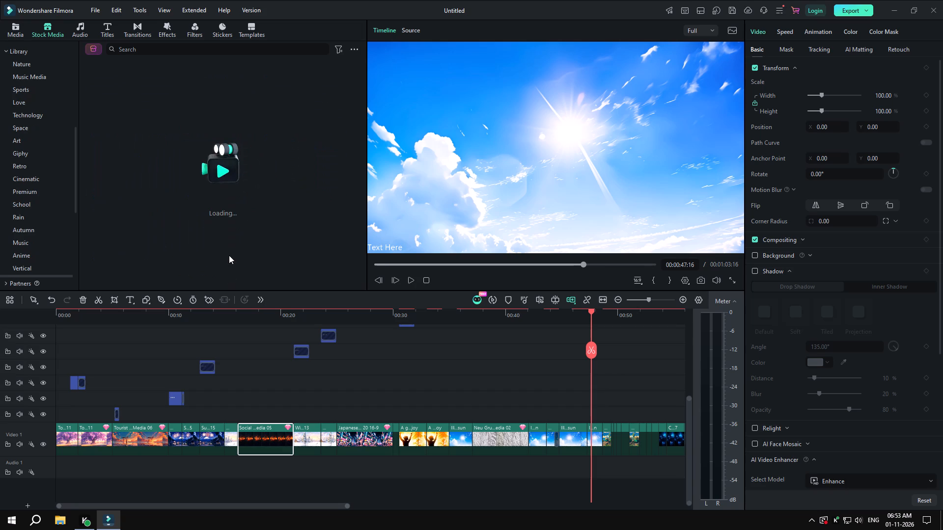
pyautogui.scroll(-5, 130, 164)
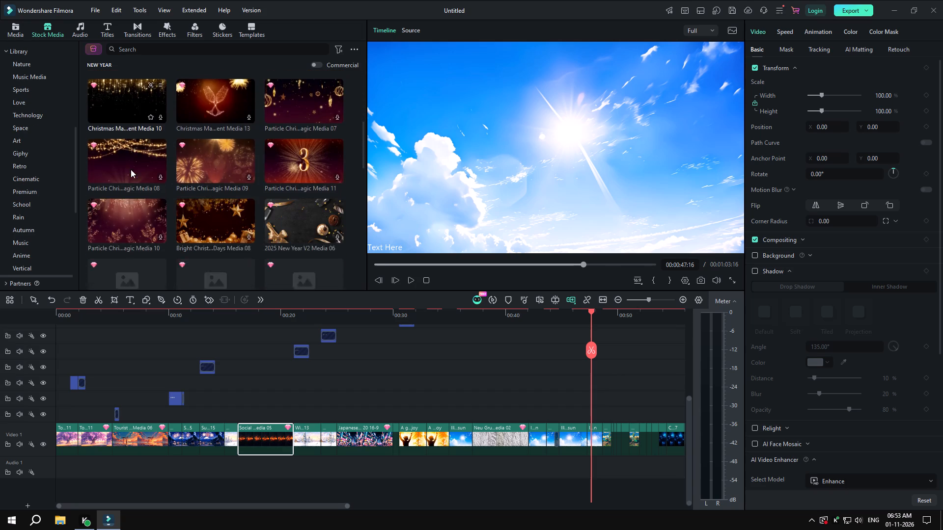
pyautogui.scroll(-2, 131, 169)
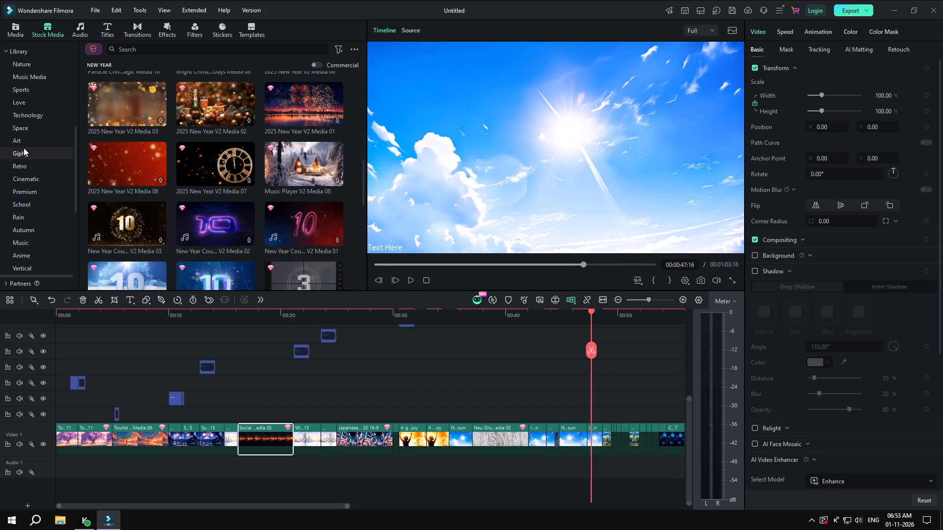
pyautogui.click(25, 128)
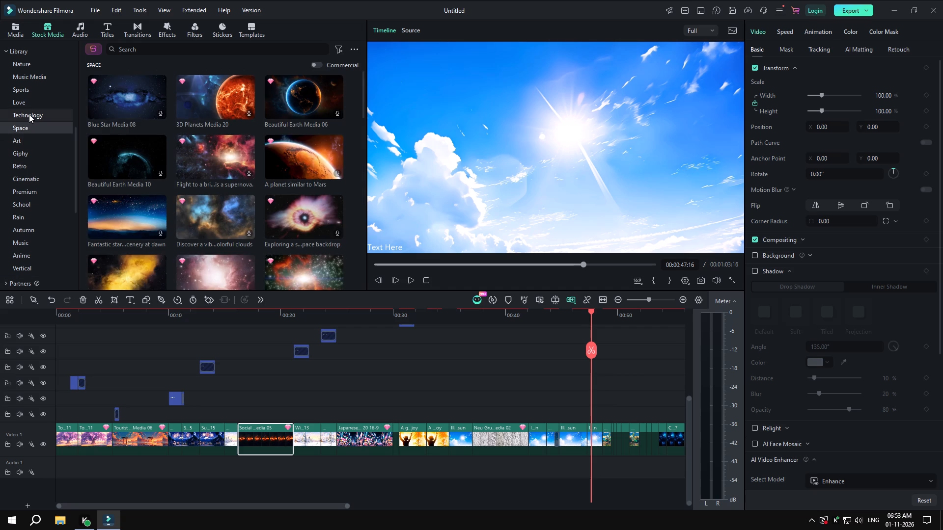
pyautogui.click(37, 60)
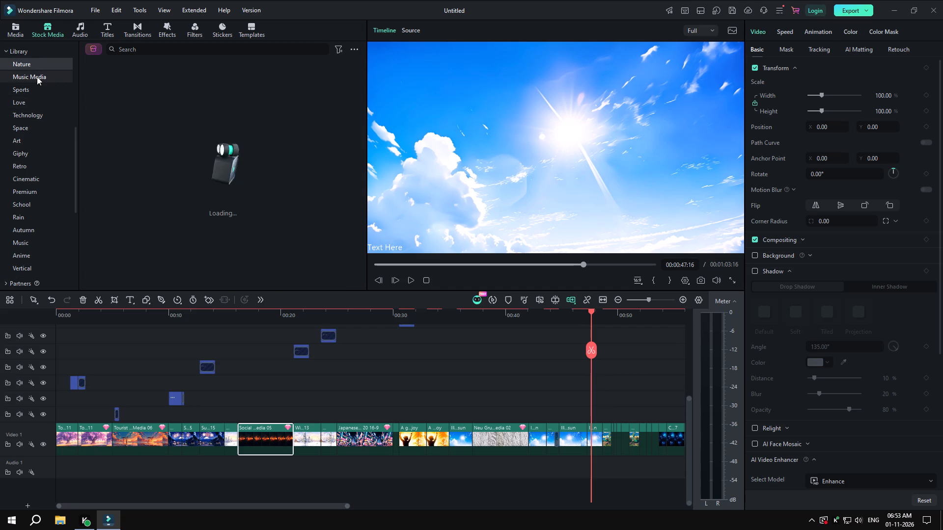
pyautogui.scroll(-1, 134, 174)
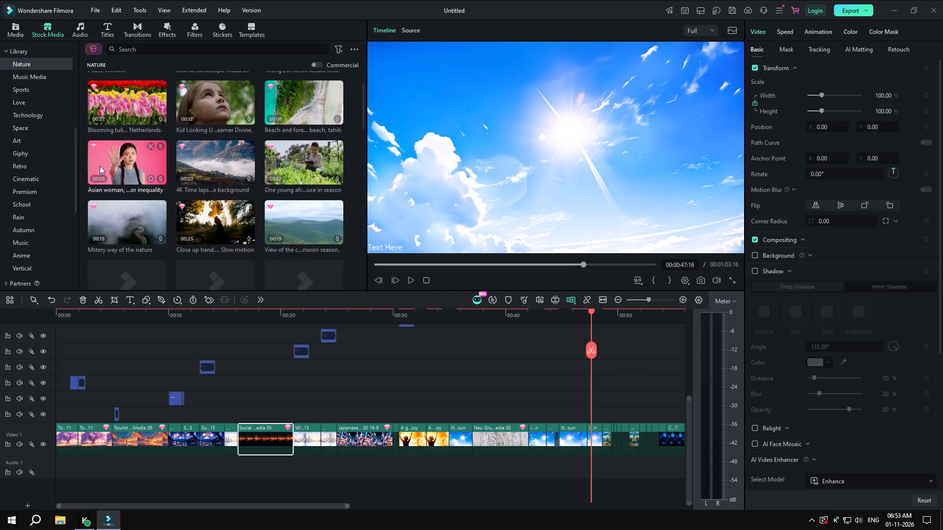
pyautogui.click(33, 89)
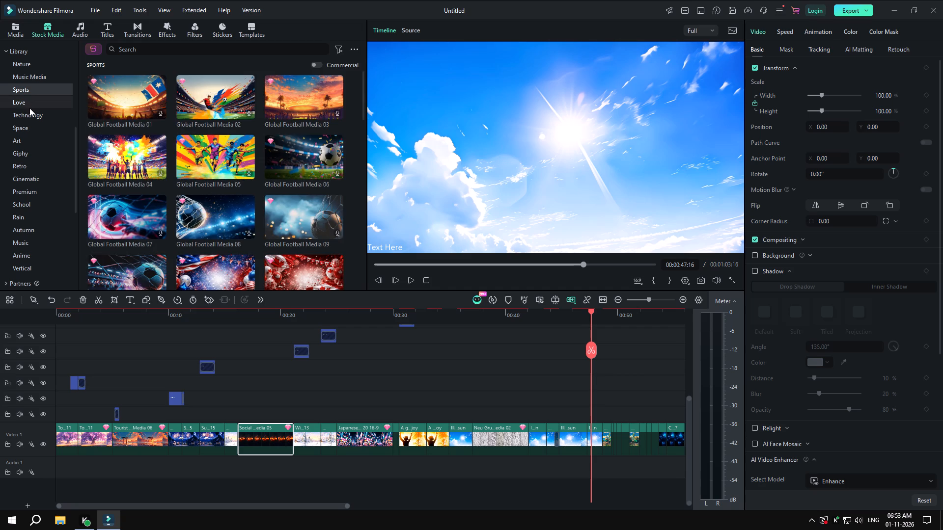
pyautogui.scroll(-1, 241, 220)
pyautogui.moveTo(210, 219); pyautogui.dragTo(218, 402)
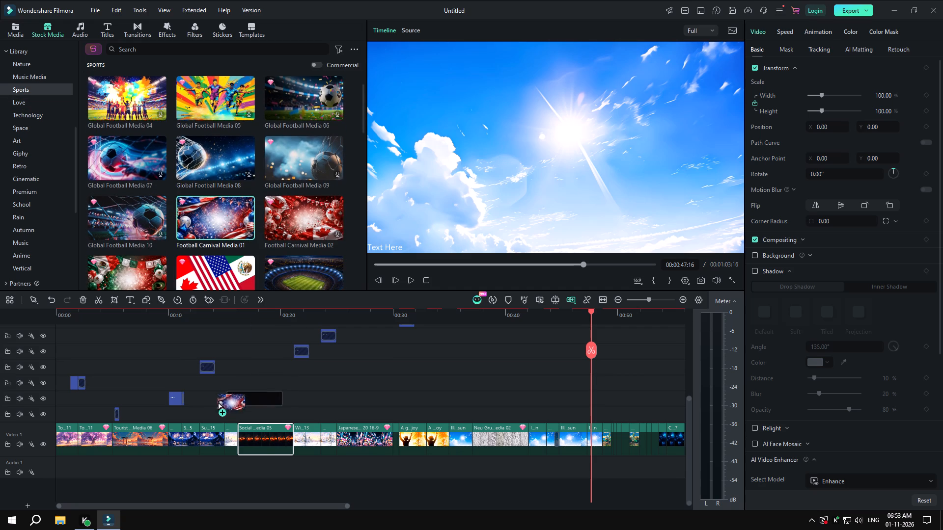
pyautogui.moveTo(218, 402); pyautogui.dragTo(196, 437)
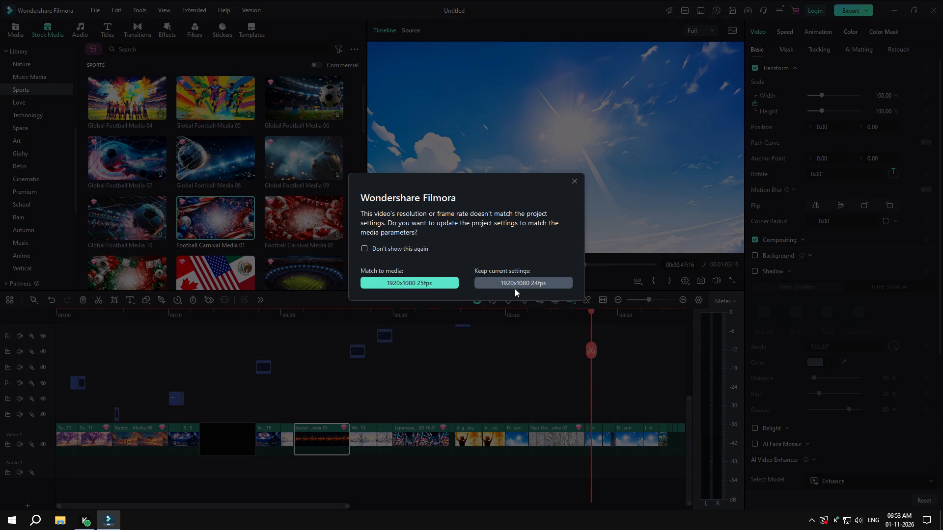
pyautogui.click(515, 289)
pyautogui.click(515, 282)
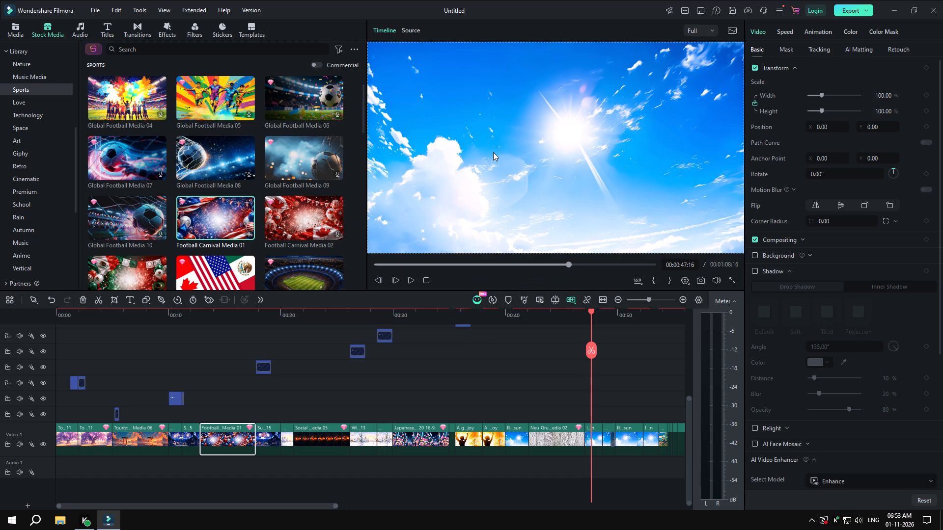
# Add a Quick Text title at 00:00:47:16 on the track above the sun clips.
pyautogui.click(129, 300)
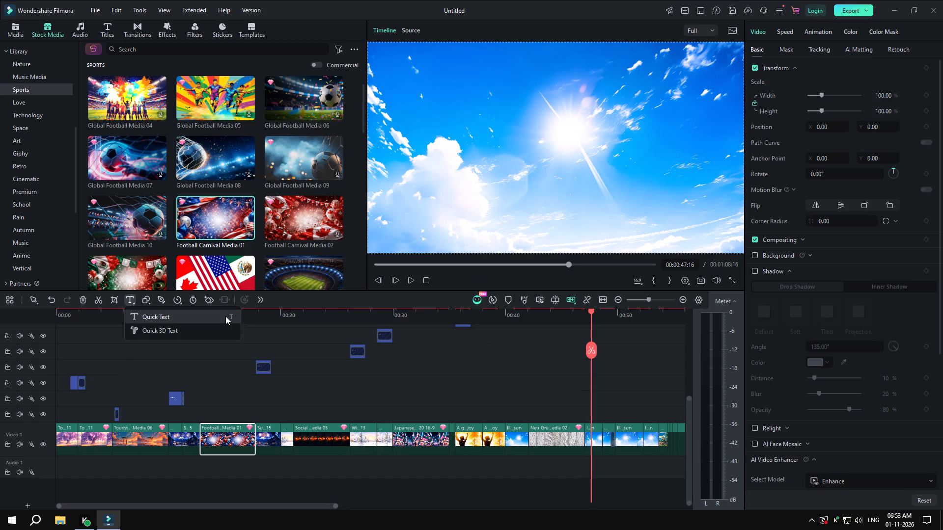
pyautogui.click(195, 316)
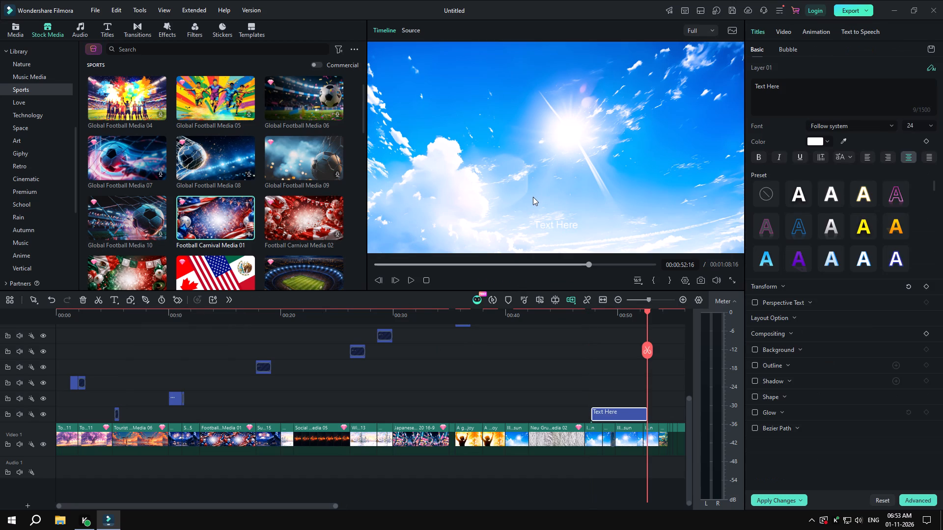
# Replace the new title's default text with "foot ball 2 t 20".
pyautogui.moveTo(803, 94); pyautogui.dragTo(739, 97)
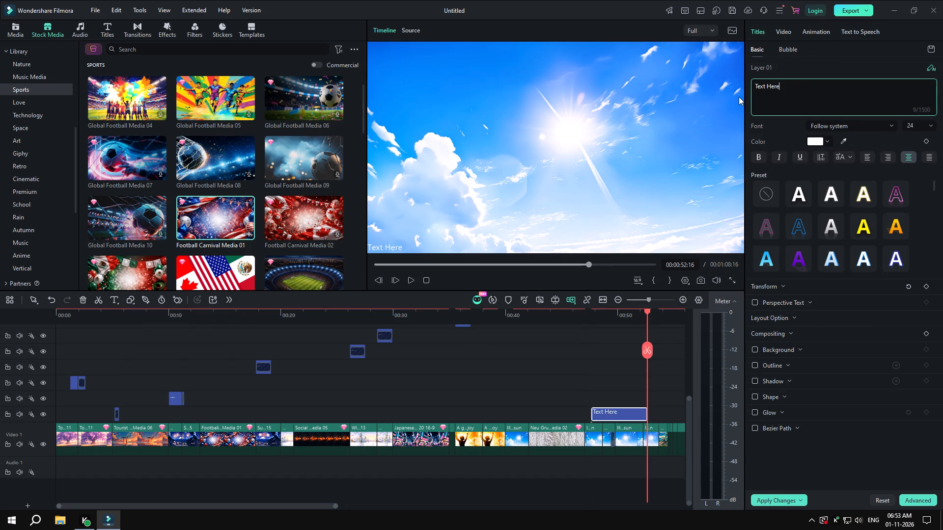
pyautogui.moveTo(790, 80); pyautogui.dragTo(763, 86)
pyautogui.moveTo(788, 87); pyautogui.dragTo(754, 90)
pyautogui.click(755, 89)
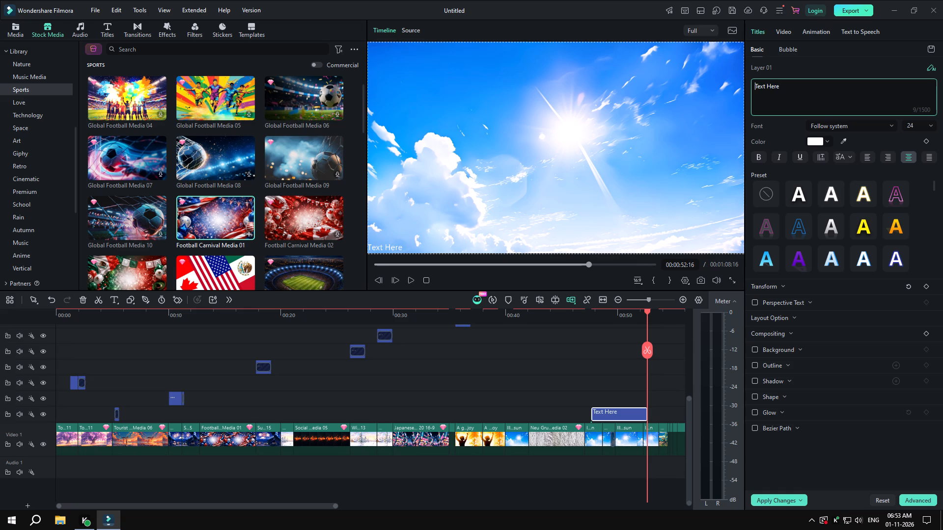
pyautogui.tripleClick(781, 89)
pyautogui.write('foot ball')
pyautogui.press('space')
pyautogui.write('2 to')
pyautogui.press('BackSpace')
pyautogui.press('BackSpace')
pyautogui.press('t')
pyautogui.press('space')
pyautogui.write('20')
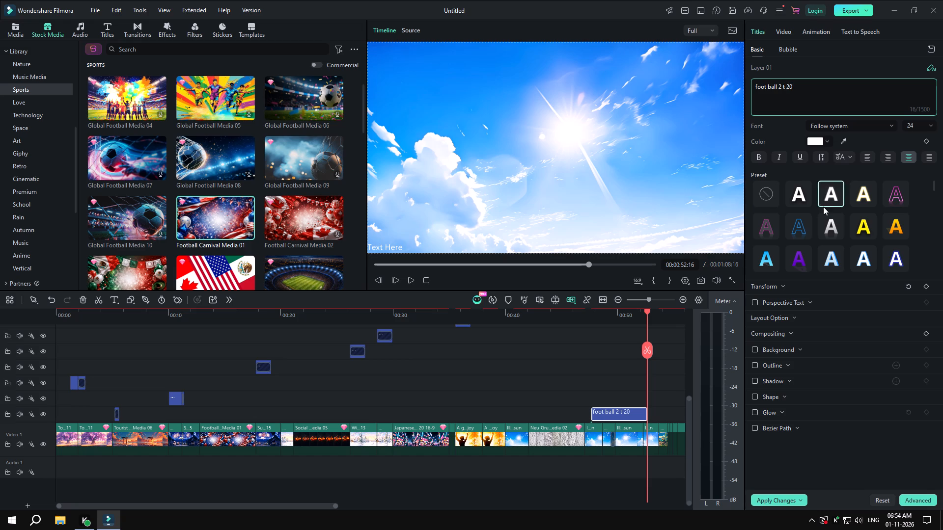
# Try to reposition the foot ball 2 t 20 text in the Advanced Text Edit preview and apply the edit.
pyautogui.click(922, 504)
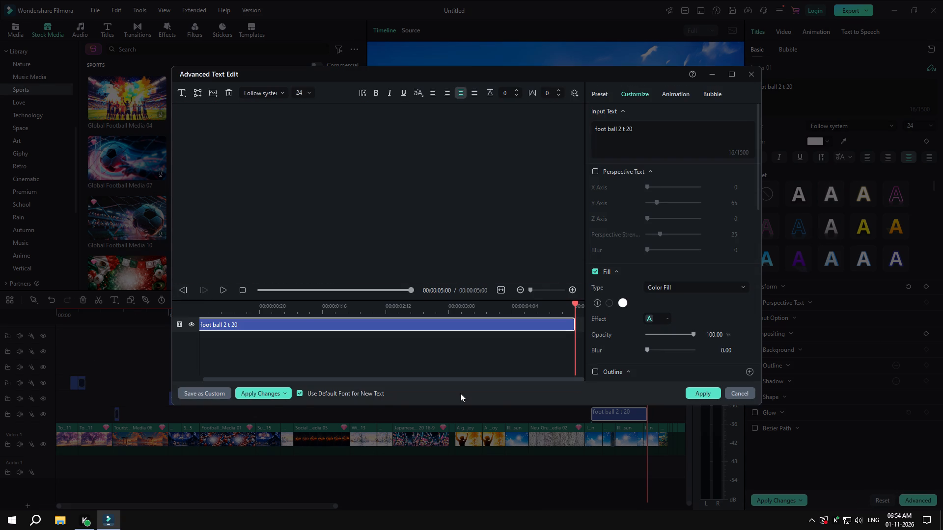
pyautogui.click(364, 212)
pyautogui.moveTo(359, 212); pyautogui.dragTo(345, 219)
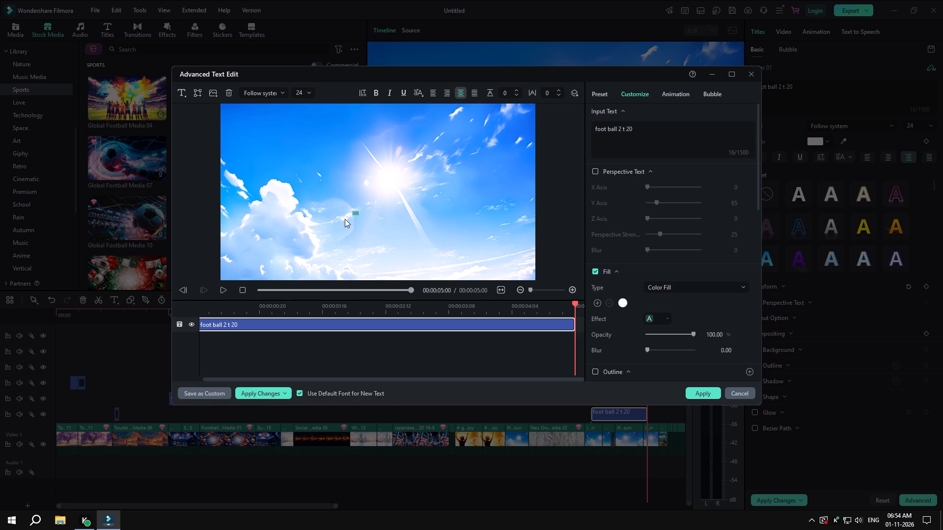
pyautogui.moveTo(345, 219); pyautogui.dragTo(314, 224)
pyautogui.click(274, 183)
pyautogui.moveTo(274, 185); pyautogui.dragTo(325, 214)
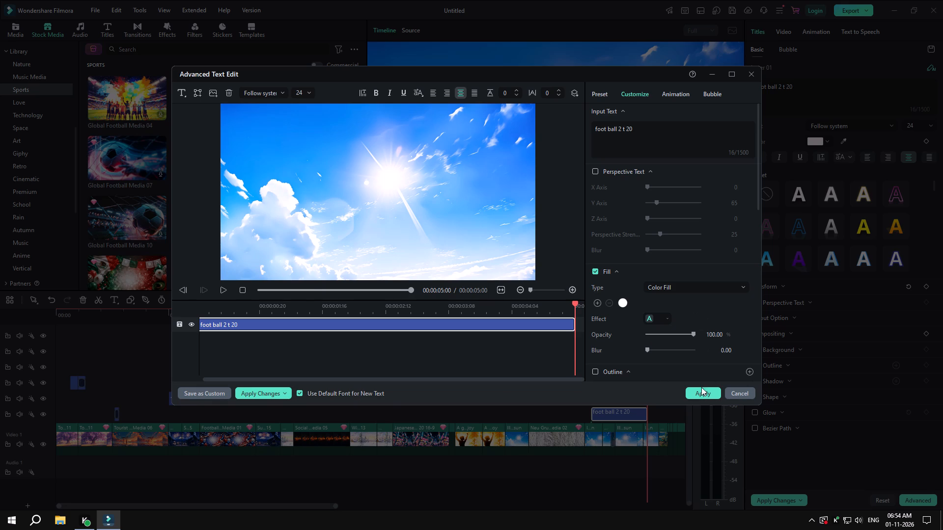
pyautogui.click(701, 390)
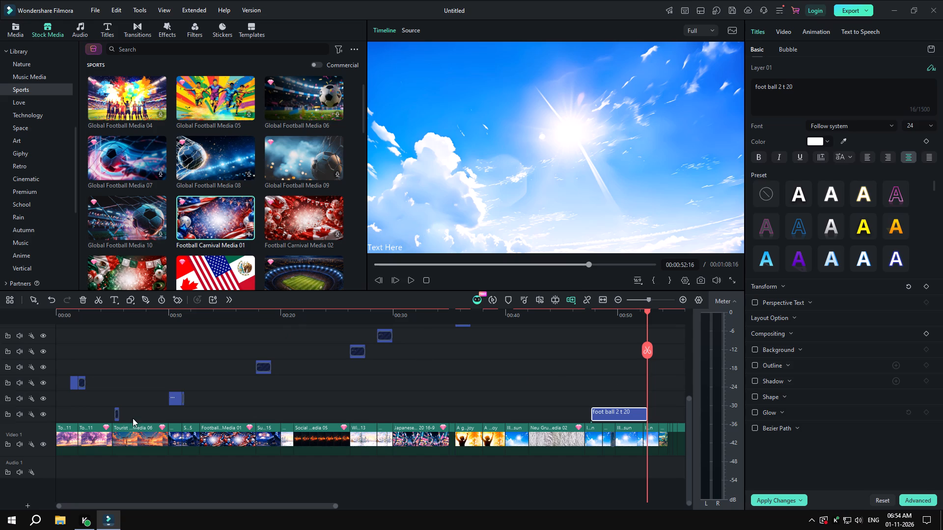
# Review the foot ball 2 t 20 title over the sun clips, and scrub through the final clips of the timeline.
pyautogui.click(608, 415)
pyautogui.moveTo(648, 313); pyautogui.dragTo(614, 318)
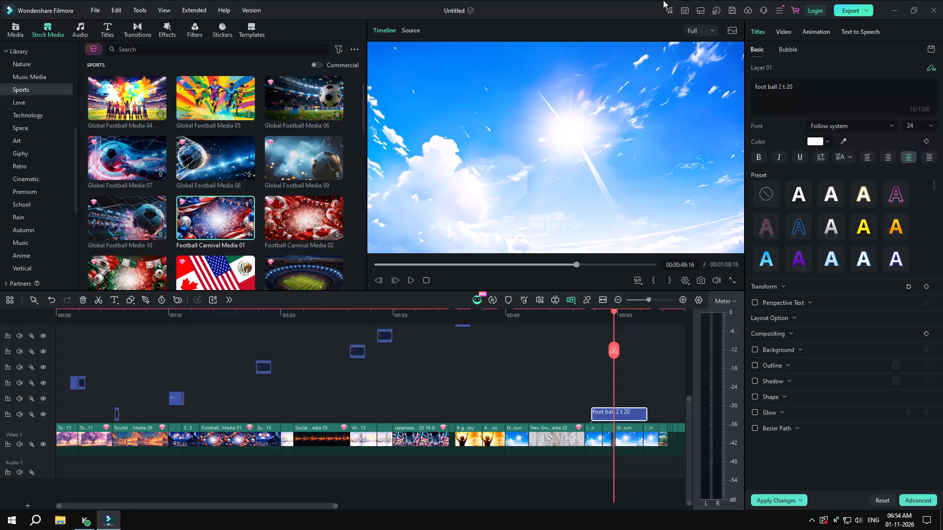
pyautogui.moveTo(615, 313); pyautogui.dragTo(640, 316)
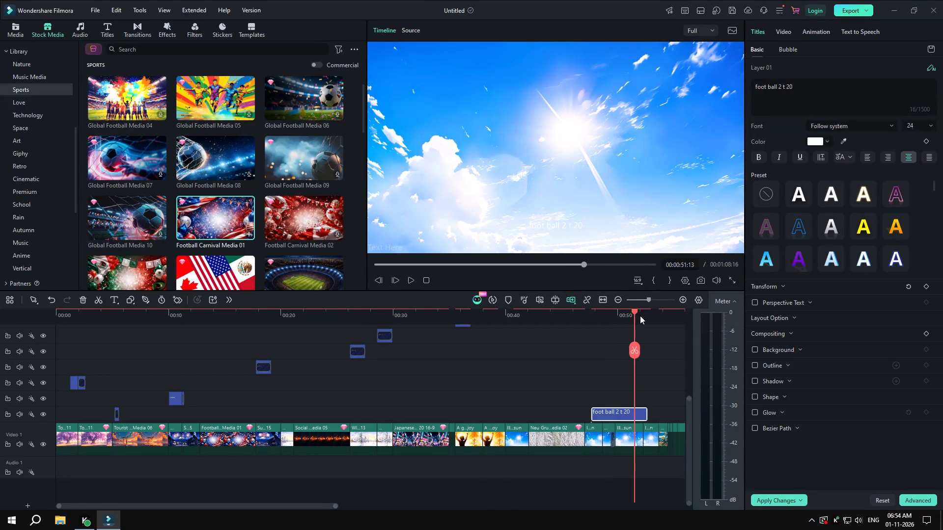
pyautogui.moveTo(640, 316); pyautogui.dragTo(645, 348)
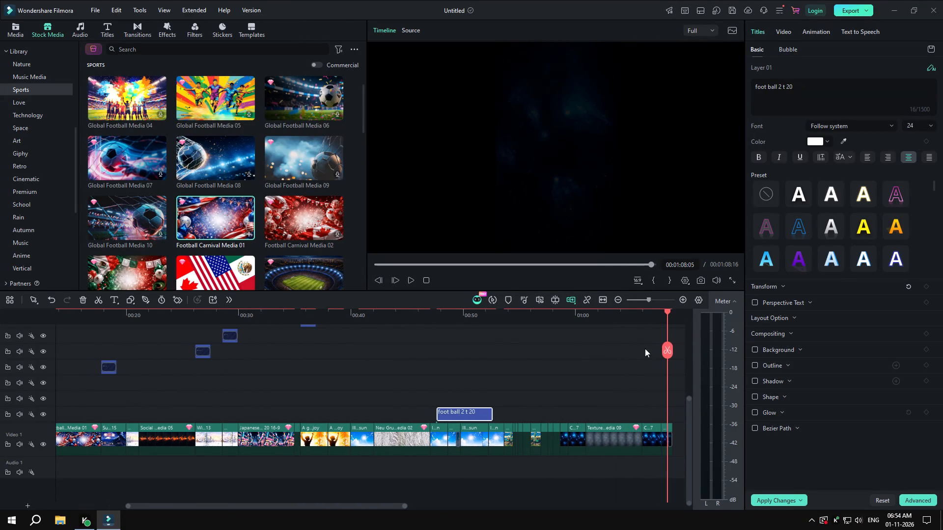
pyautogui.moveTo(645, 348); pyautogui.dragTo(614, 363)
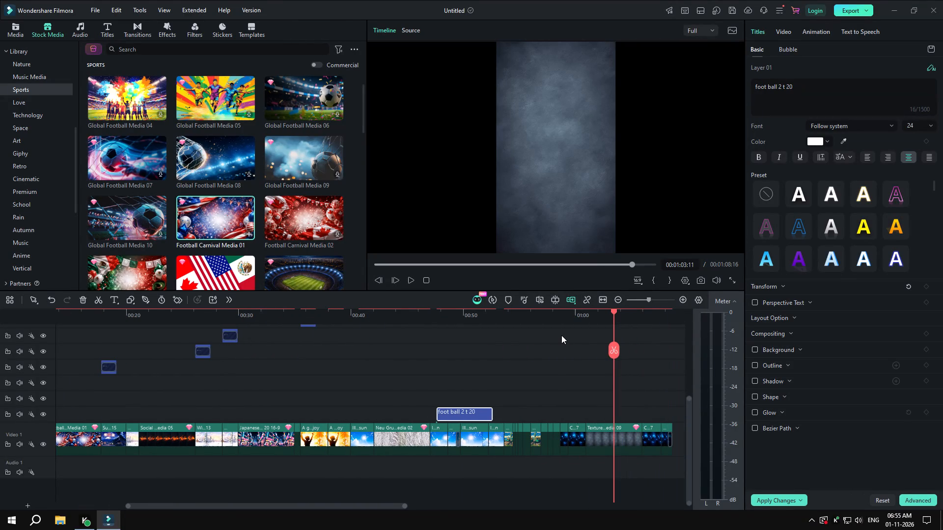
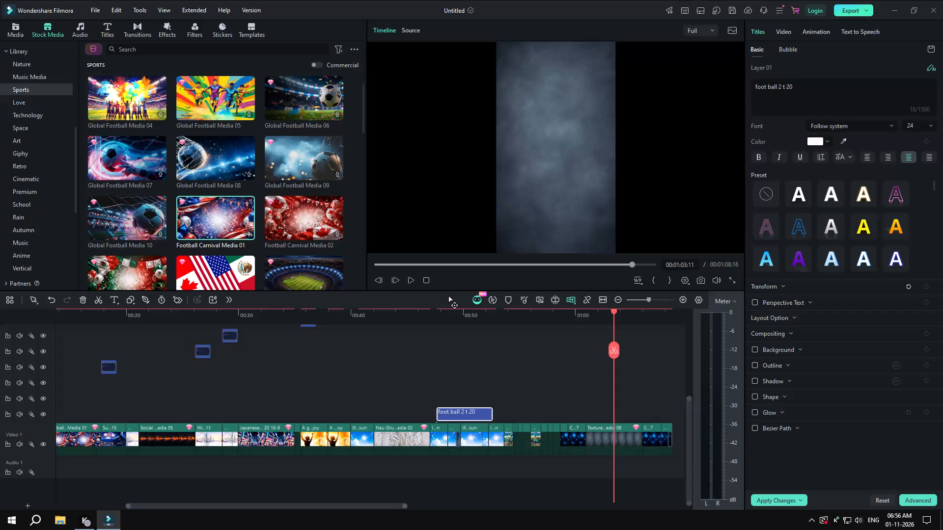
# Split the Texture clip near the end of Video 1 at 00:01:03:11, 00:01:02:06 and 00:01:04:14.
pyautogui.click(623, 450)
pyautogui.click(615, 353)
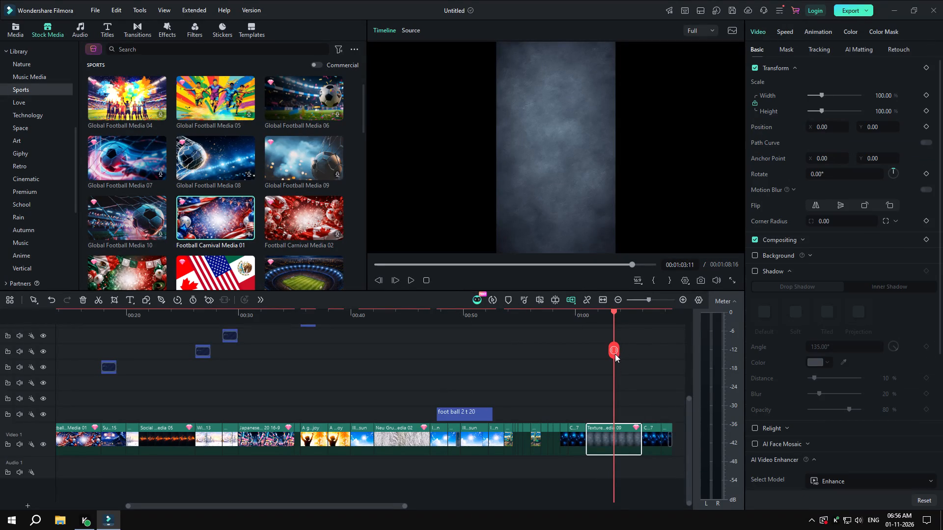
pyautogui.moveTo(612, 312); pyautogui.dragTo(601, 317)
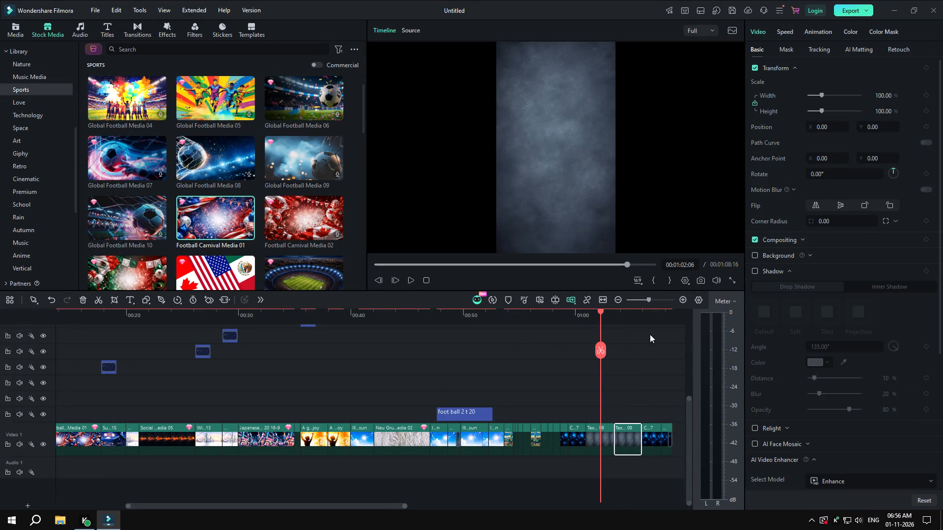
pyautogui.click(593, 355)
pyautogui.click(599, 349)
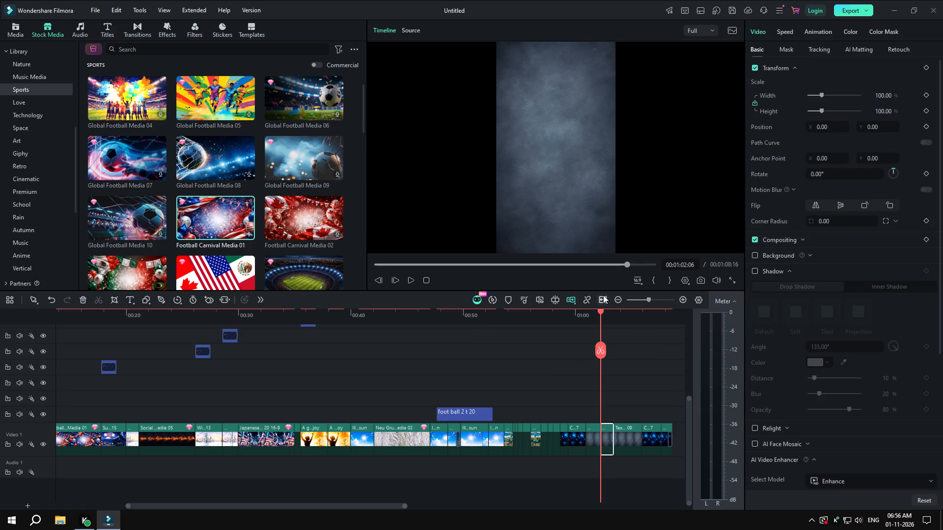
pyautogui.moveTo(602, 309); pyautogui.dragTo(627, 318)
pyautogui.click(624, 343)
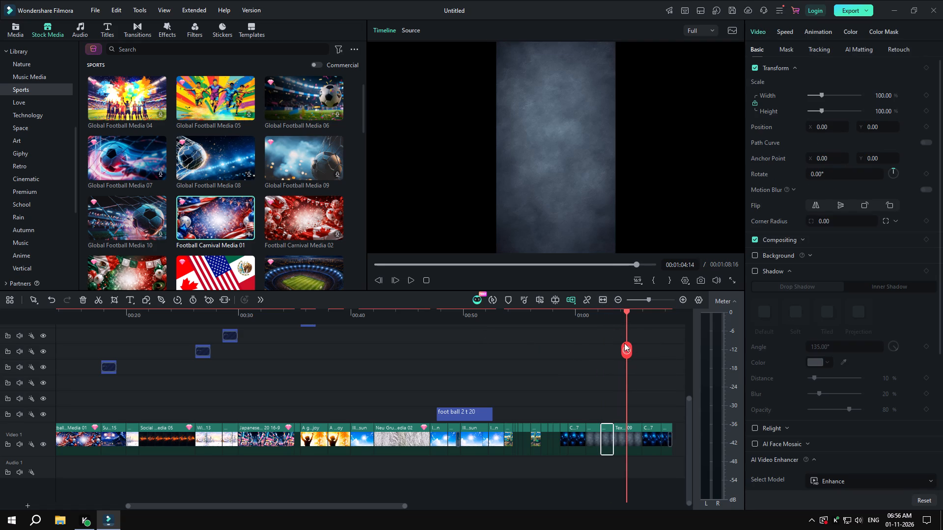
# Rearrange the short Texture pieces on Video 1, shifting pieces earlier and later within the texture section.
pyautogui.click(607, 446)
pyautogui.moveTo(606, 446); pyautogui.dragTo(596, 437)
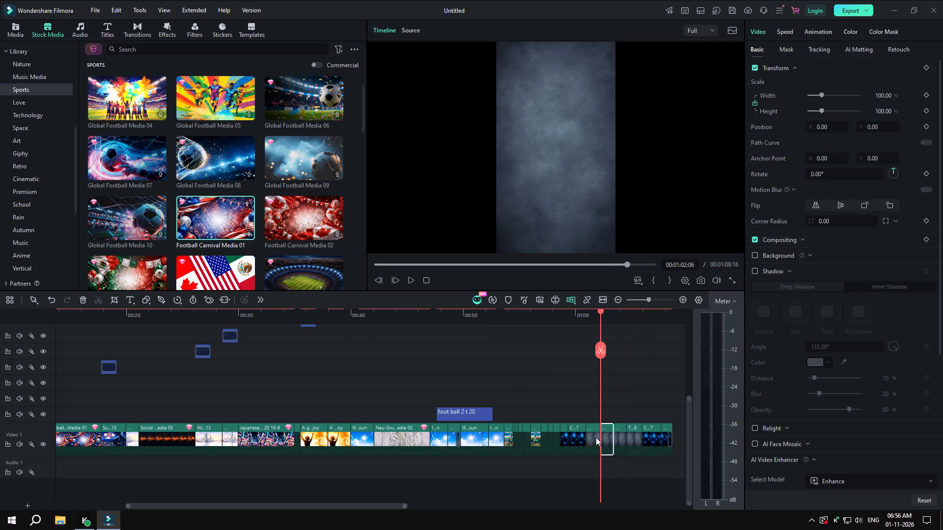
pyautogui.moveTo(596, 437); pyautogui.dragTo(592, 438)
pyautogui.moveTo(606, 440); pyautogui.dragTo(587, 439)
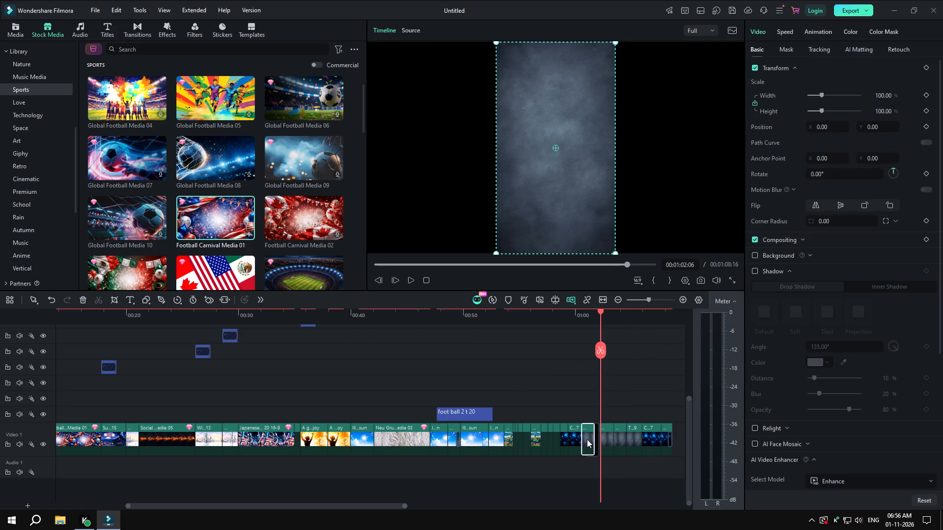
pyautogui.moveTo(606, 441); pyautogui.dragTo(631, 441)
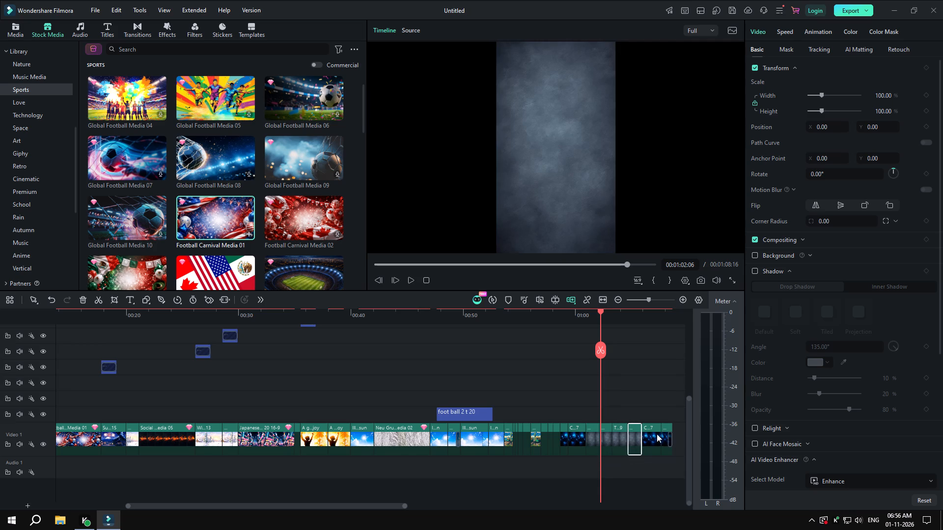
# Move the blue space clip following the Texture pieces to about 00:00:56, in among the short train clips on Video 1.
pyautogui.moveTo(652, 440); pyautogui.dragTo(587, 445)
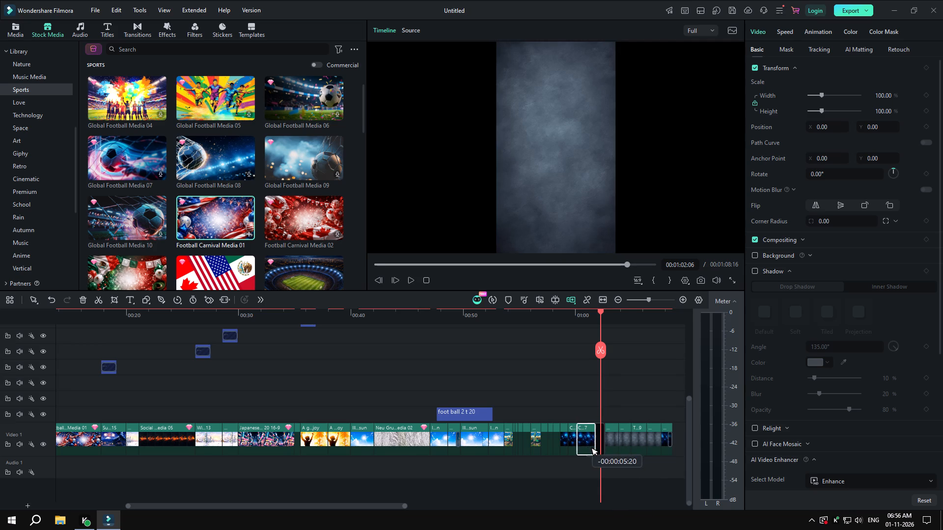
pyautogui.moveTo(587, 445); pyautogui.dragTo(534, 453)
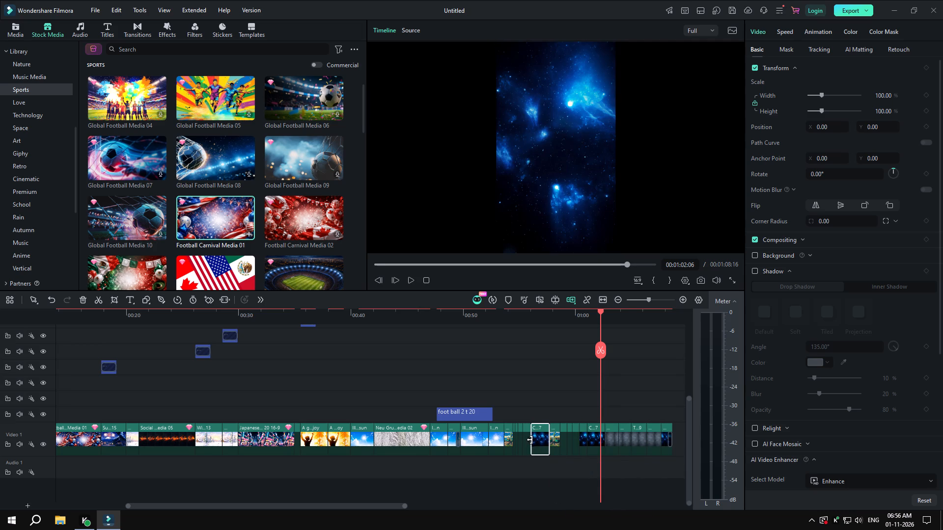
# Trim the end of the short train clip just before the moved space clip to 00:00:55:09, leaving a duration of 00:00:00:01.
pyautogui.click(529, 439)
pyautogui.moveTo(600, 317); pyautogui.dragTo(576, 317)
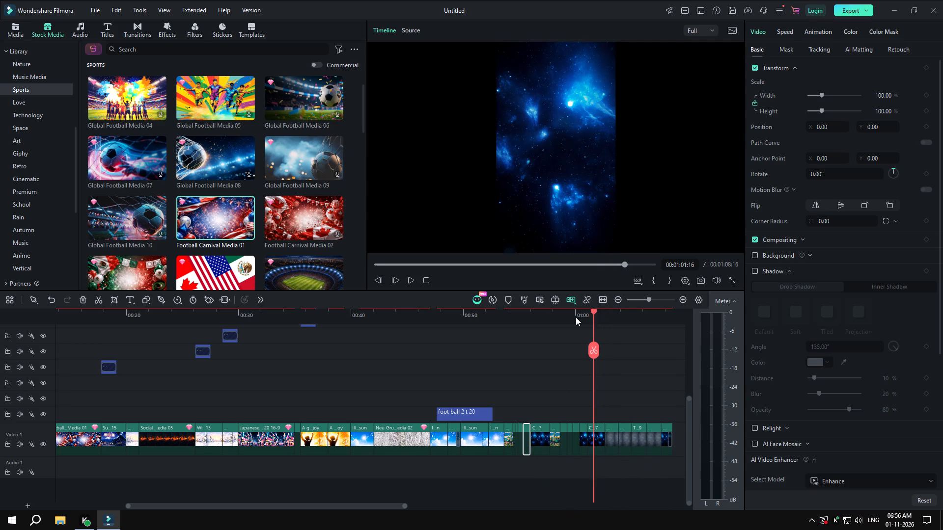
pyautogui.moveTo(576, 317); pyautogui.dragTo(530, 344)
pyautogui.click(524, 432)
pyautogui.moveTo(528, 435); pyautogui.dragTo(514, 434)
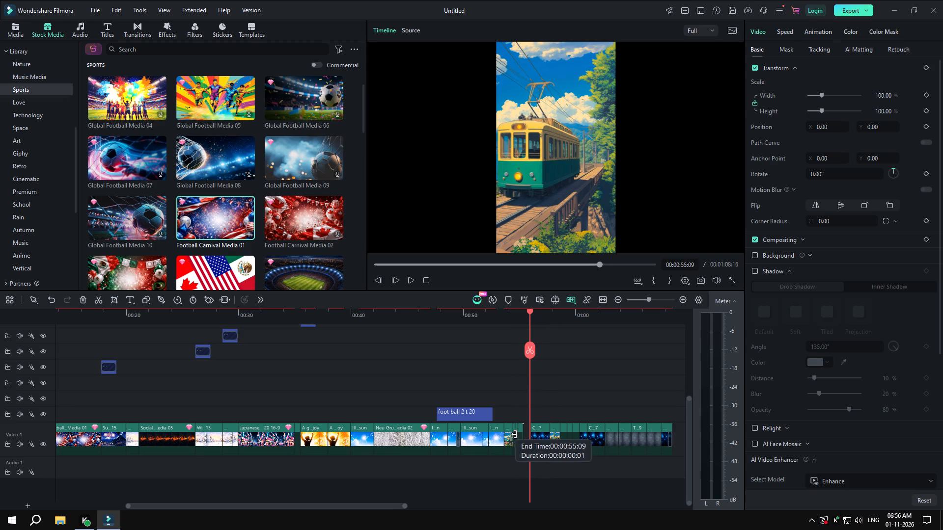
pyautogui.moveTo(514, 434); pyautogui.dragTo(513, 434)
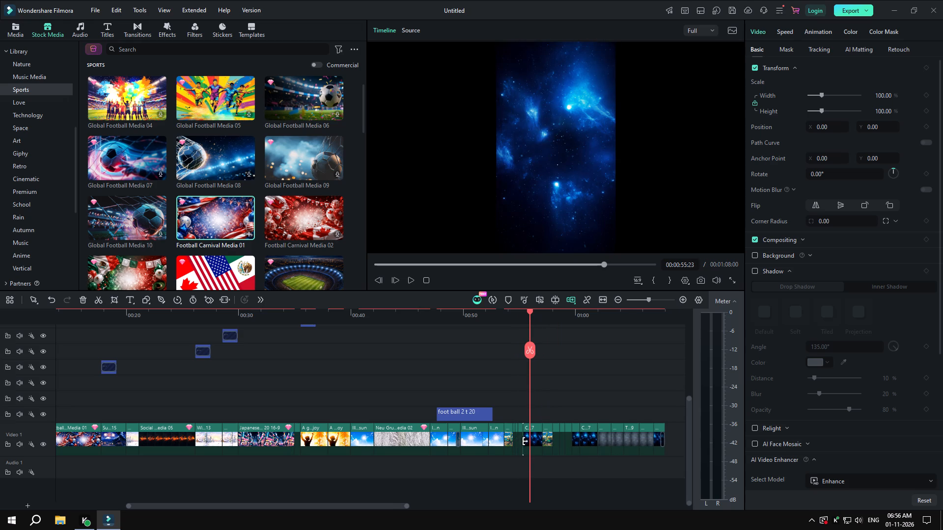
# Shorten the moved blue space clip by trimming its beginning.
pyautogui.moveTo(523, 441); pyautogui.dragTo(532, 443)
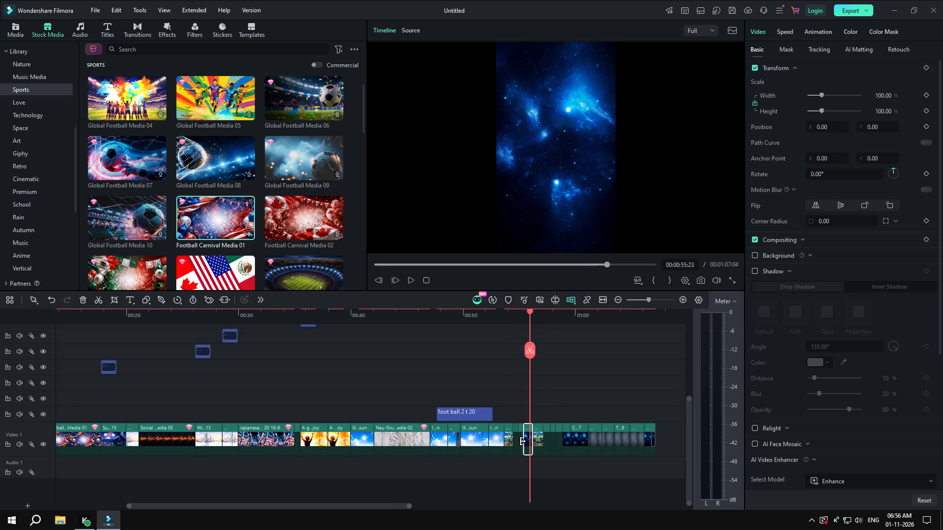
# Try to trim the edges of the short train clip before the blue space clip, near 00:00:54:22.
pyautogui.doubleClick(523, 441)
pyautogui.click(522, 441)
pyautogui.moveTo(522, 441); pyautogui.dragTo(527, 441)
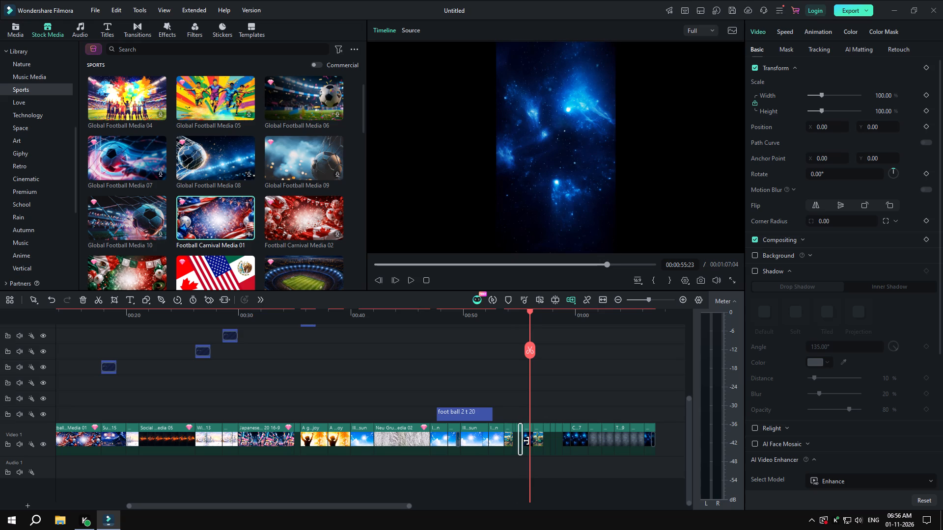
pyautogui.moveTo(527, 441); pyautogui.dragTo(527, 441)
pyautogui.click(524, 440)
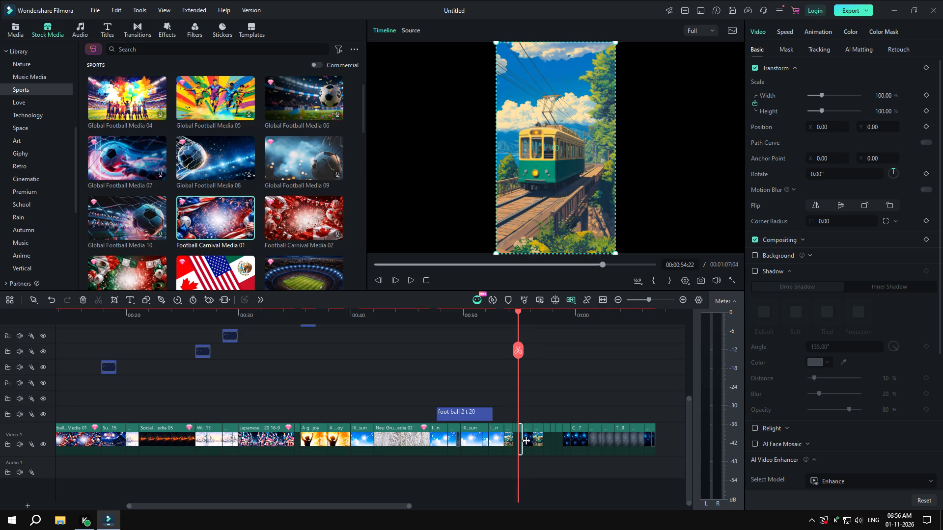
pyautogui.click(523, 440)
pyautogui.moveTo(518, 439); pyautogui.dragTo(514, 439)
# Split the fiery FOLLOW social media clip on Video 1 at 00:00:23:08.
pyautogui.click(181, 445)
pyautogui.moveTo(517, 313); pyautogui.dragTo(517, 313)
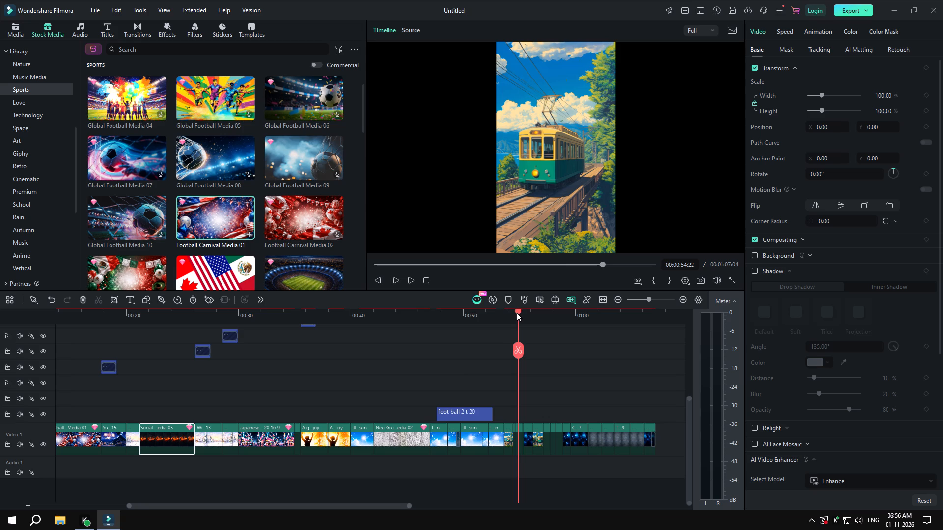
pyautogui.moveTo(517, 313); pyautogui.dragTo(165, 334)
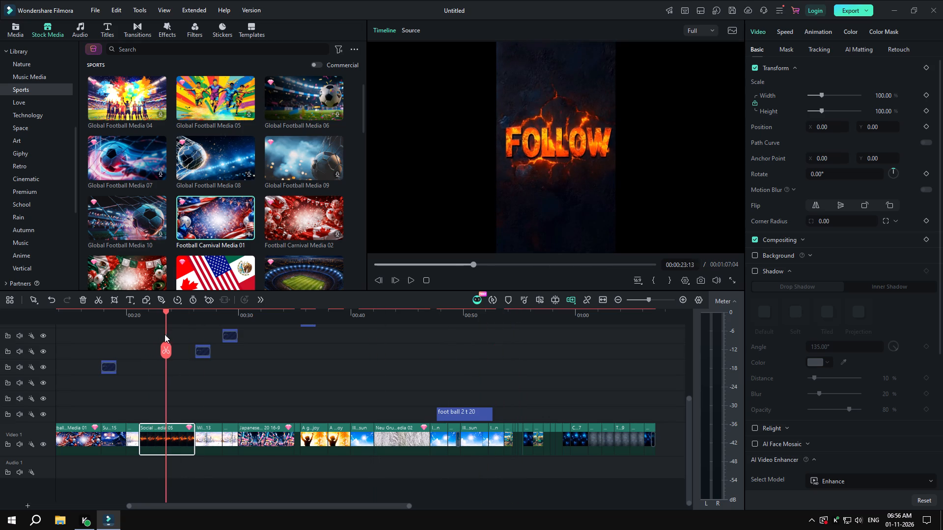
pyautogui.moveTo(165, 334); pyautogui.dragTo(164, 335)
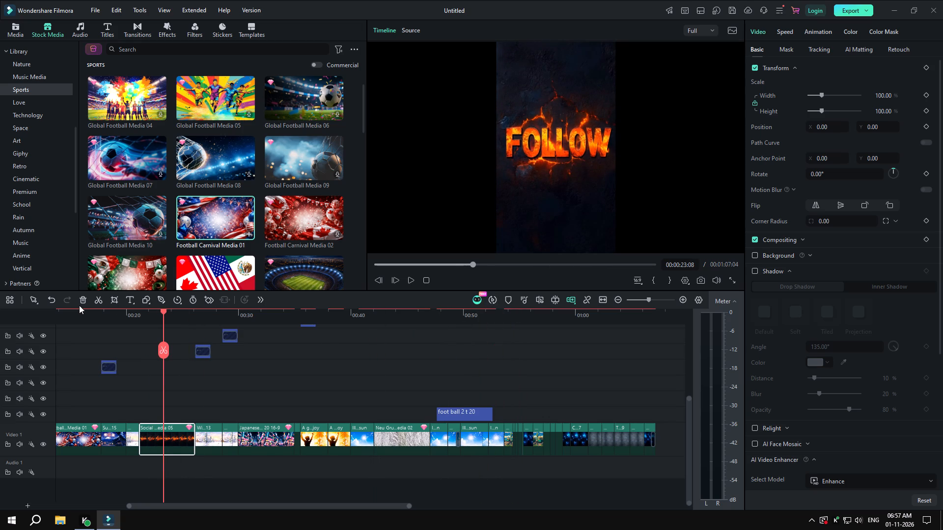
pyautogui.click(95, 302)
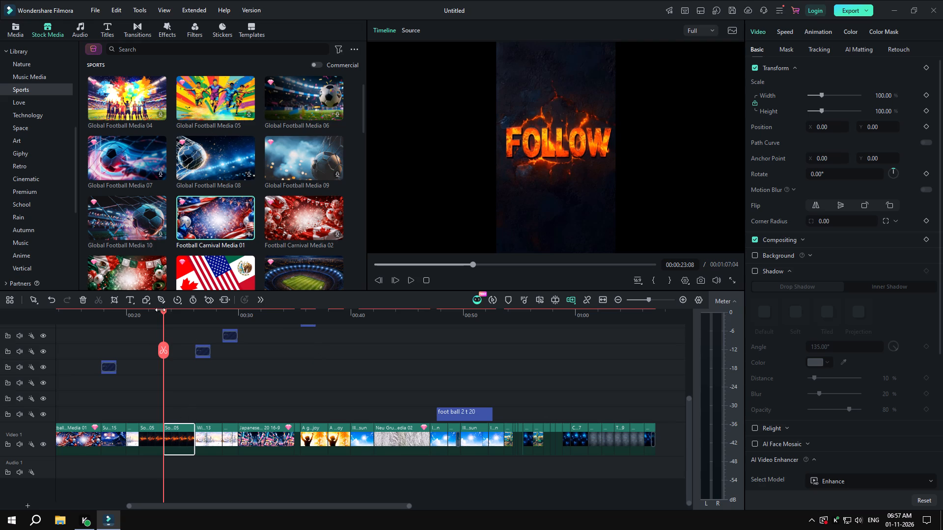
# Split the Football Carnival Media 01 clip on Video 1 at 00:00:15:15.
pyautogui.moveTo(161, 311); pyautogui.dragTo(120, 313)
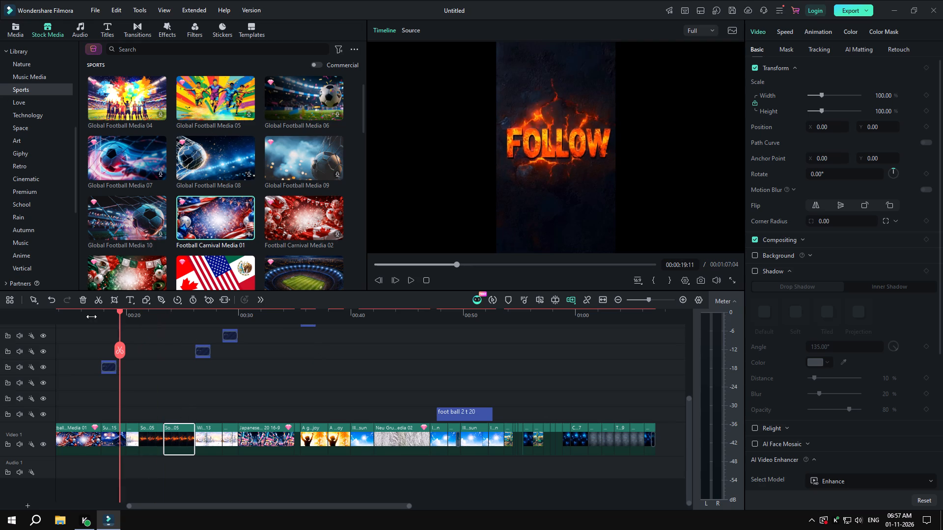
pyautogui.moveTo(120, 308); pyautogui.dragTo(97, 313)
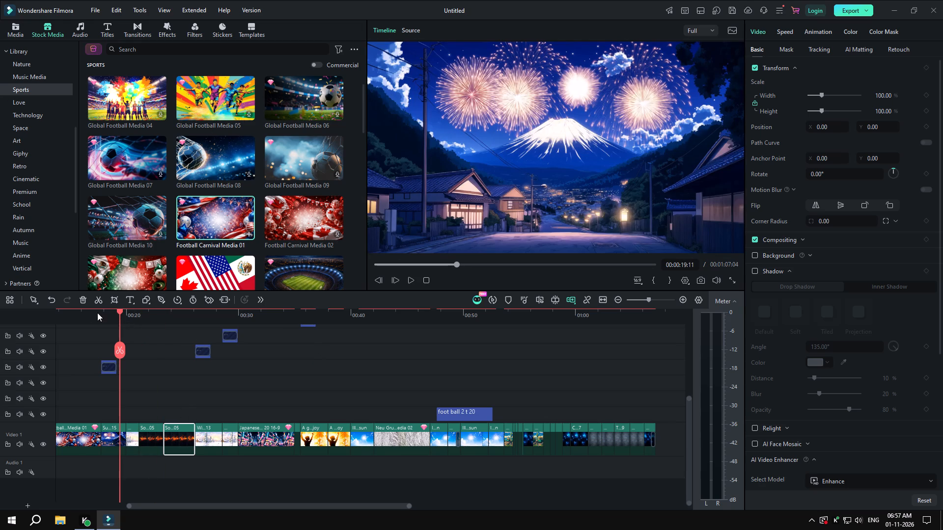
pyautogui.moveTo(122, 313); pyautogui.dragTo(77, 309)
pyautogui.click(103, 299)
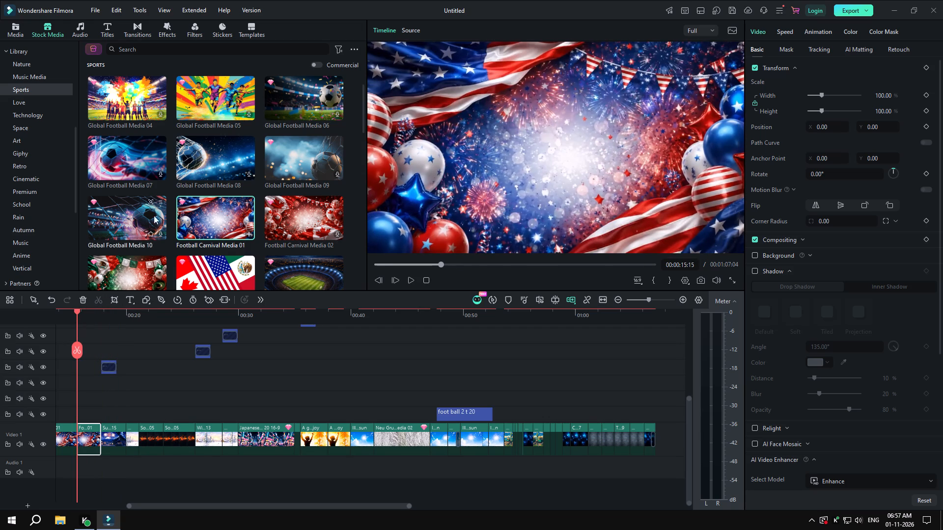
# Add a Quick Text title at 00:00:15:15 on the track above the football carnival clip.
pyautogui.scroll(-3, 840, 382)
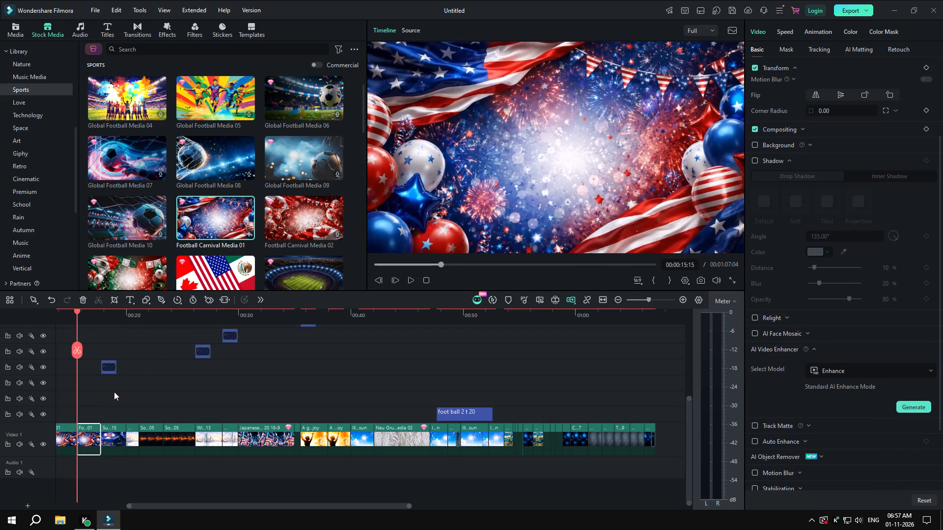
pyautogui.click(124, 299)
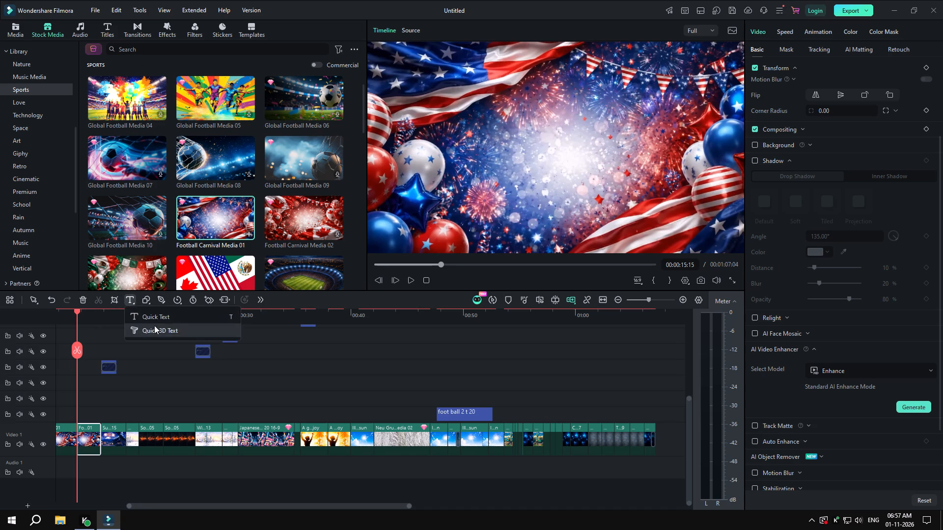
pyautogui.click(161, 318)
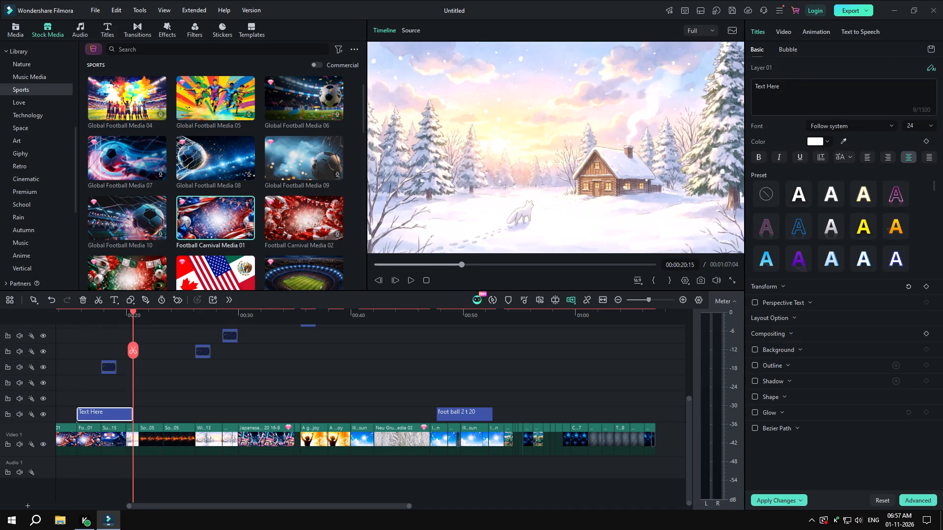
# Replace the new title's default text with "celebrate".
pyautogui.moveTo(796, 83); pyautogui.dragTo(737, 96)
pyautogui.write('cle')
pyautogui.press('BackSpace')
pyautogui.press('BackSpace')
pyautogui.press('BackSpace')
pyautogui.press('BackSpace')
pyautogui.press('BackSpace')
pyautogui.press('BackSpace')
pyautogui.press('BackSpace')
pyautogui.press('BackSpace')
pyautogui.press('BackSpace')
pyautogui.press('BackSpace')
pyautogui.press('BackSpace')
pyautogui.press('BackSpace')
pyautogui.press('BackSpace')
pyautogui.press('BackSpace')
pyautogui.press('BackSpace')
pyautogui.press('BackSpace')
pyautogui.press('BackSpace')
pyautogui.press('BackSpace')
pyautogui.press('BackSpace')
pyautogui.press('BackSpace')
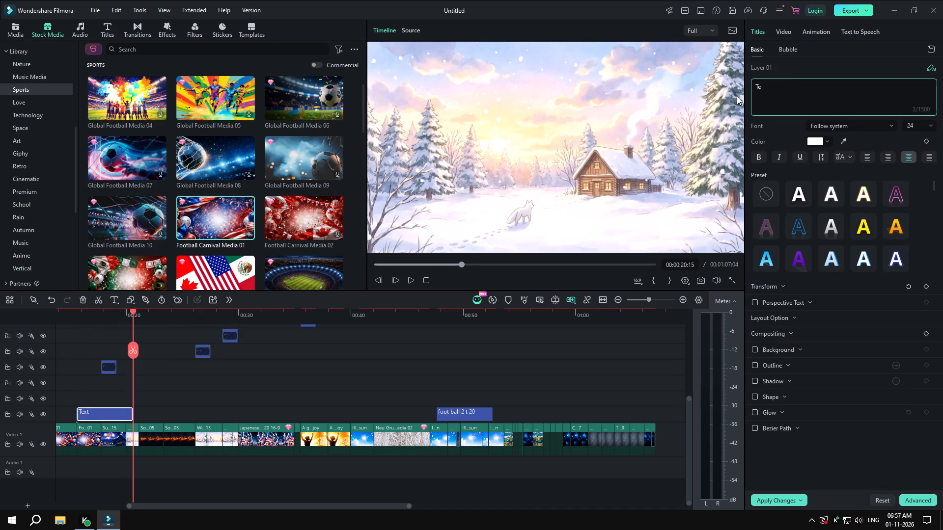
pyautogui.write('cele')
pyautogui.write('brate')
pyautogui.press('Return')
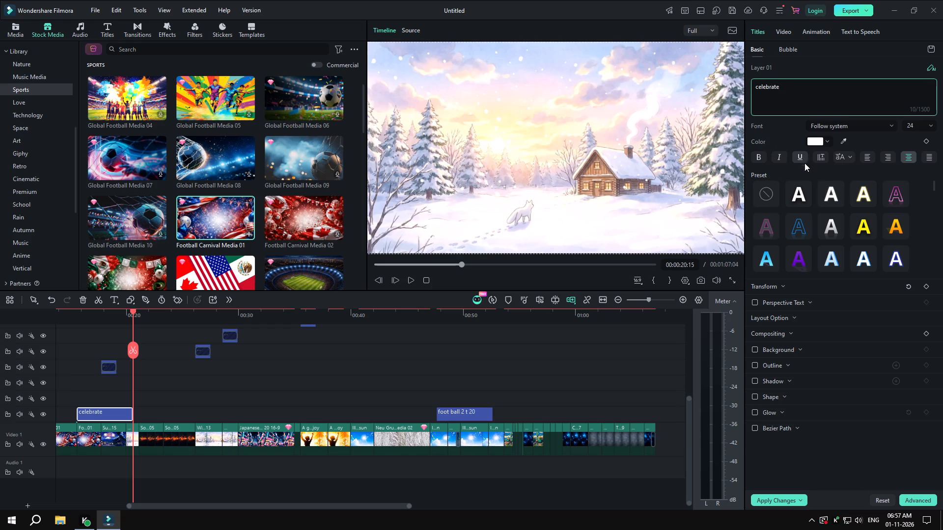
# Style the celebrate title with the dark blue outlined text preset and apply it in Advanced Text Edit.
pyautogui.click(803, 231)
pyautogui.click(923, 505)
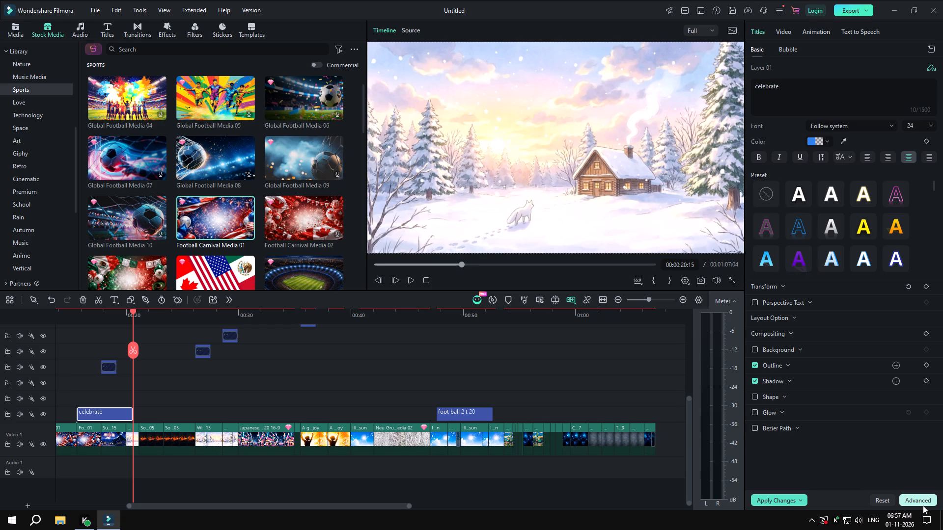
pyautogui.click(923, 502)
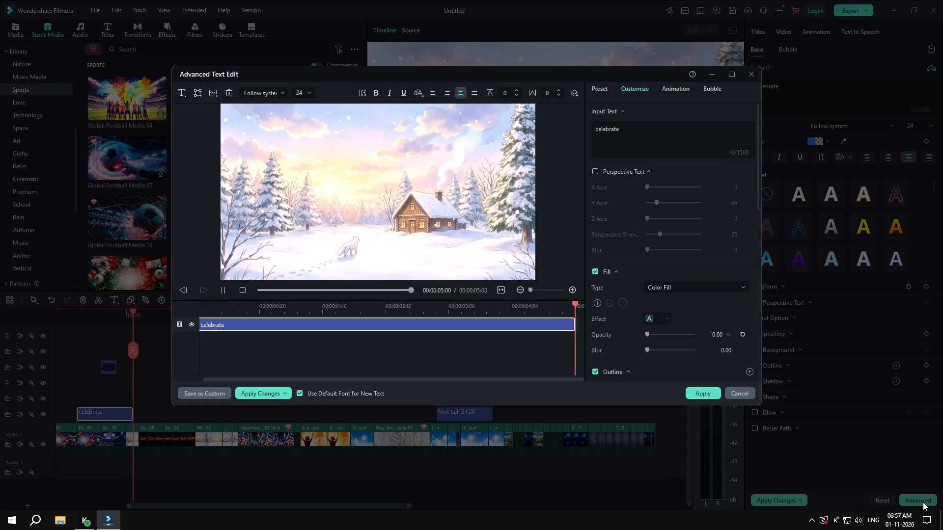
pyautogui.click(702, 397)
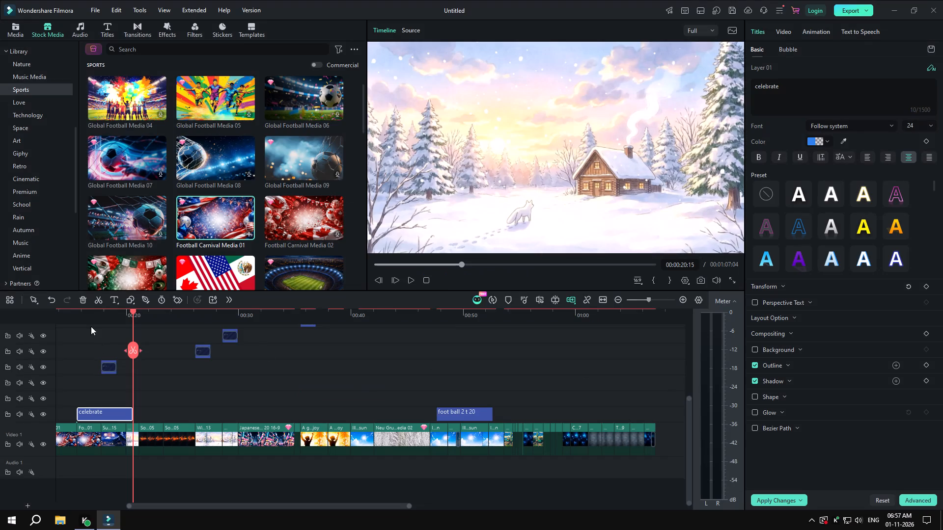
# Scrub through the celebrate title over the fireworks and football carnival clips, and on to the FOLLOW clip.
pyautogui.moveTo(133, 314); pyautogui.dragTo(96, 314)
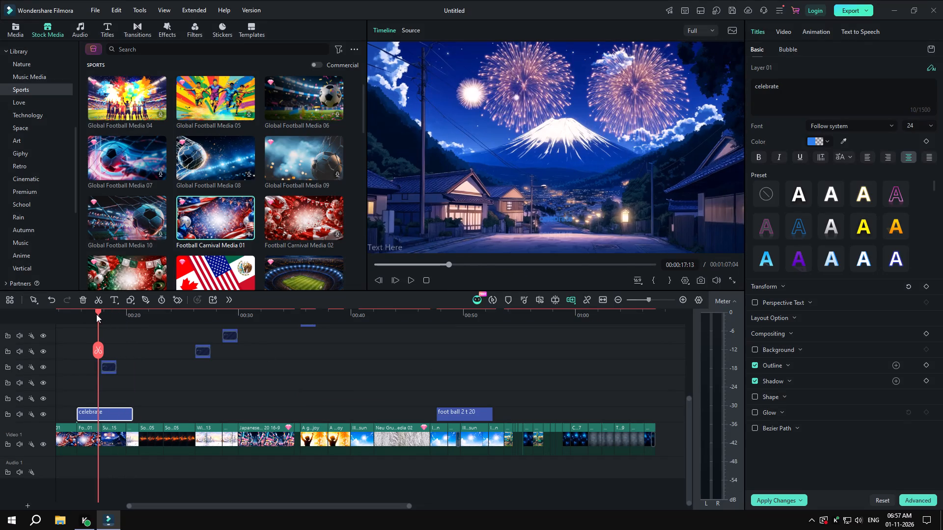
pyautogui.moveTo(96, 314); pyautogui.dragTo(95, 312)
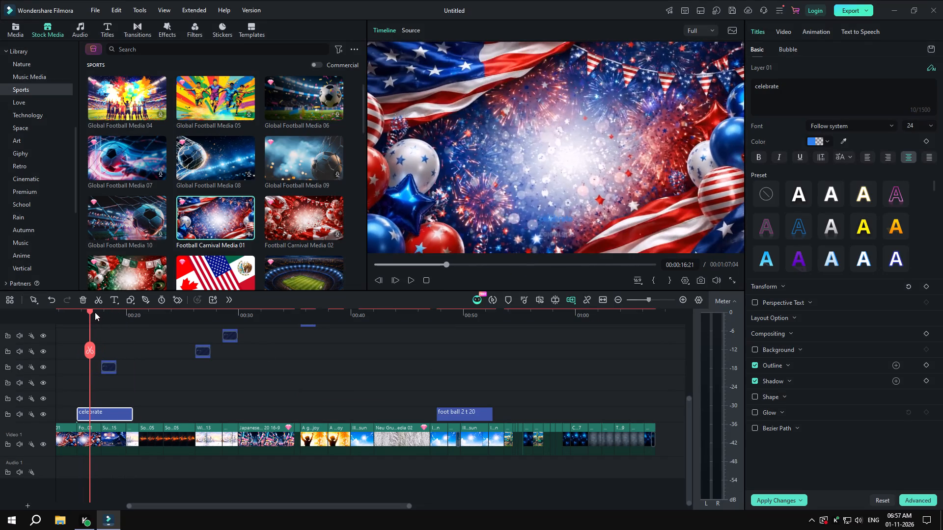
pyautogui.moveTo(95, 312); pyautogui.dragTo(151, 307)
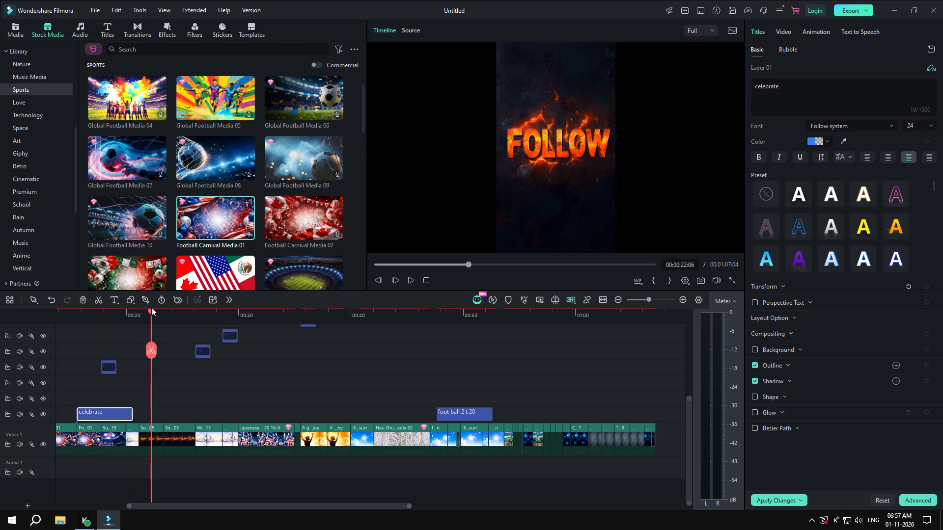
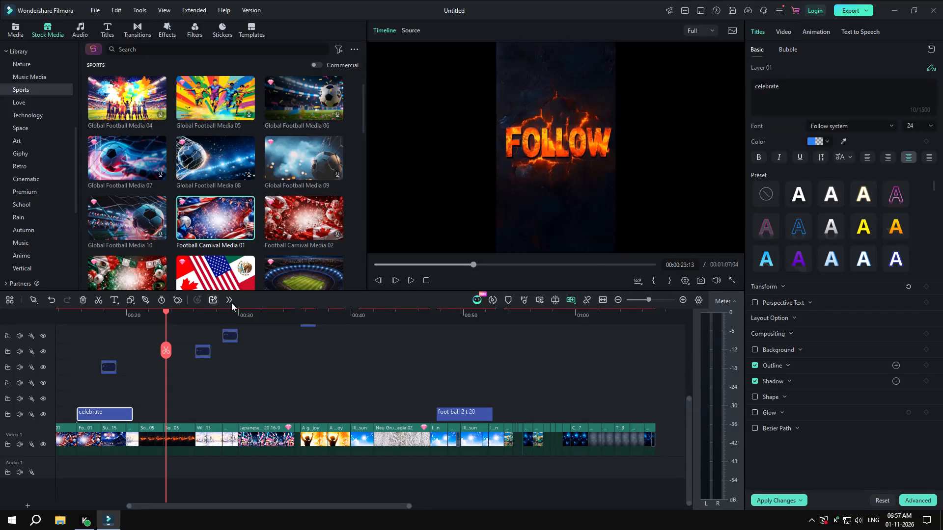
# Add a Quick Text title at 00:00:23:13 above the FOLLOW clip, on the same track as the celebrate title.
pyautogui.click(761, 499)
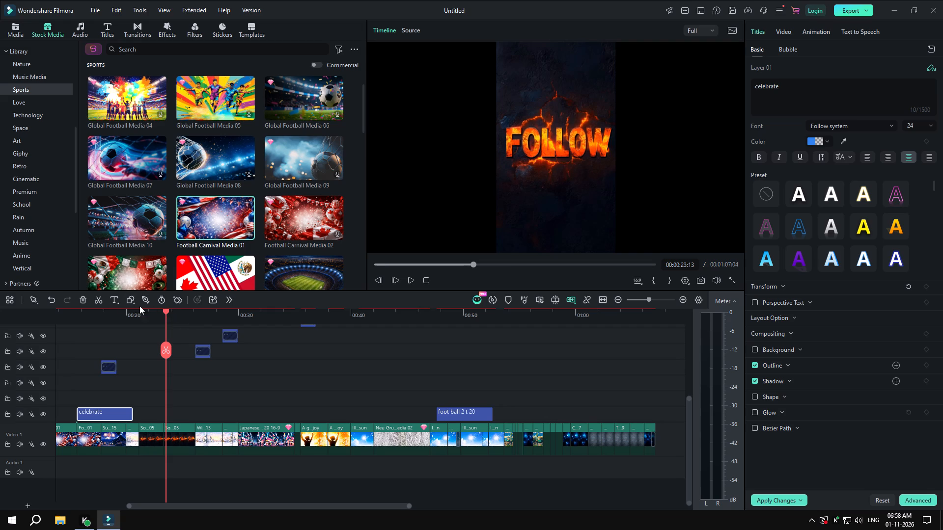
pyautogui.click(116, 299)
pyautogui.click(161, 316)
# Replace the new title's default text with "the world".
pyautogui.click(811, 101)
pyautogui.moveTo(811, 101); pyautogui.dragTo(769, 103)
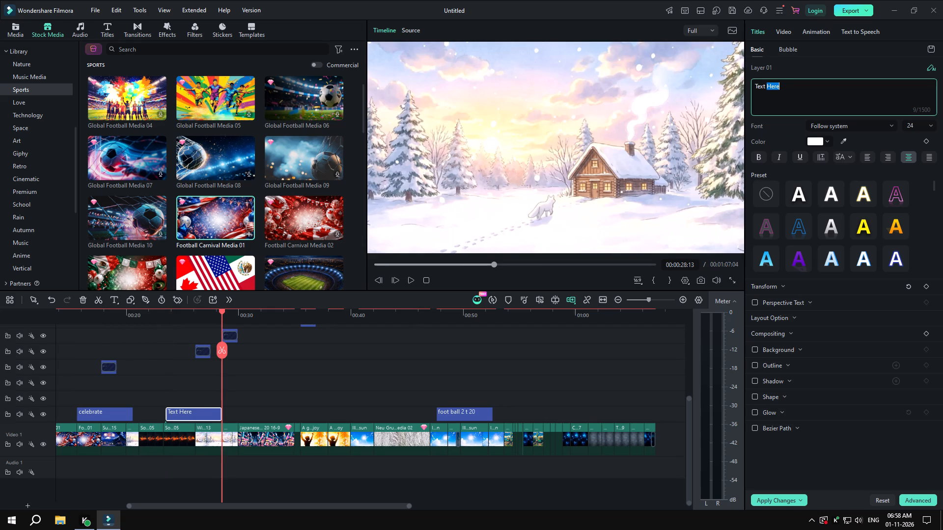
pyautogui.moveTo(769, 103); pyautogui.dragTo(729, 100)
pyautogui.click(795, 87)
pyautogui.moveTo(795, 87); pyautogui.dragTo(751, 86)
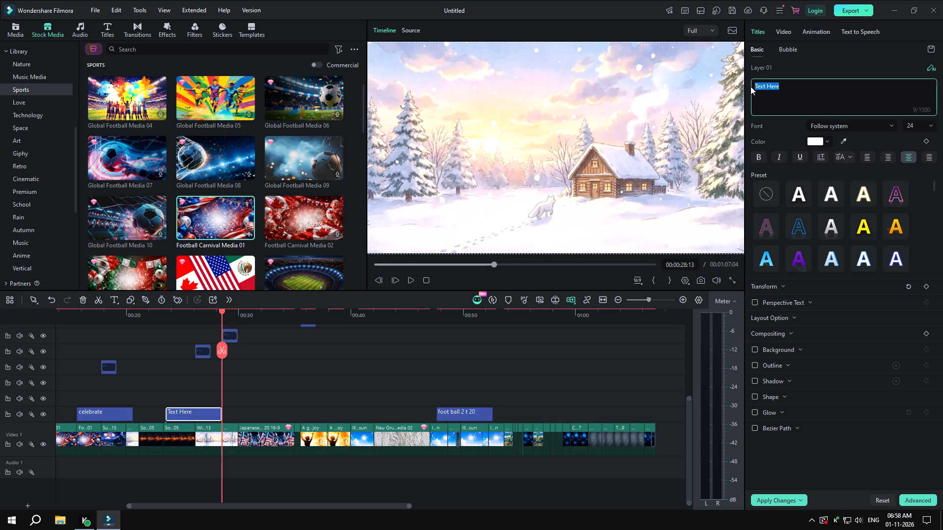
pyautogui.write('the work')
pyautogui.press('BackSpace')
pyautogui.write('ld')
pyautogui.press('space')
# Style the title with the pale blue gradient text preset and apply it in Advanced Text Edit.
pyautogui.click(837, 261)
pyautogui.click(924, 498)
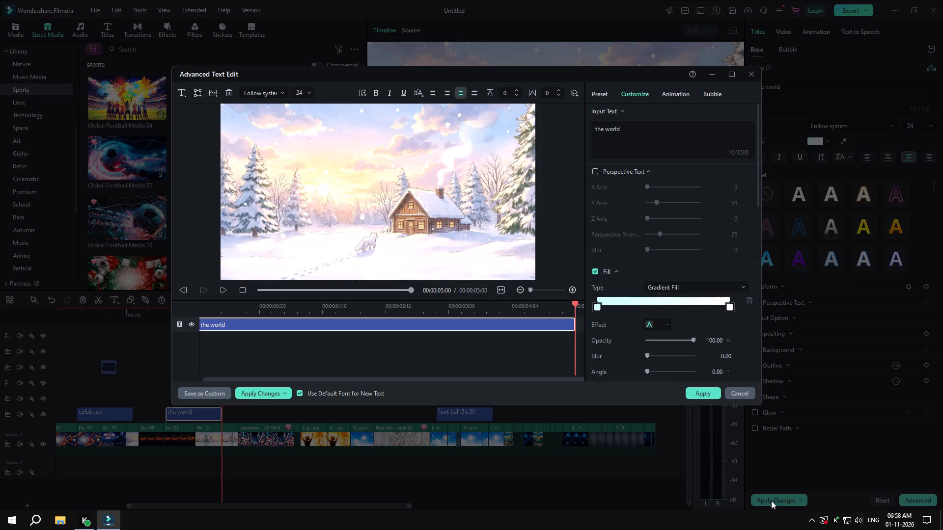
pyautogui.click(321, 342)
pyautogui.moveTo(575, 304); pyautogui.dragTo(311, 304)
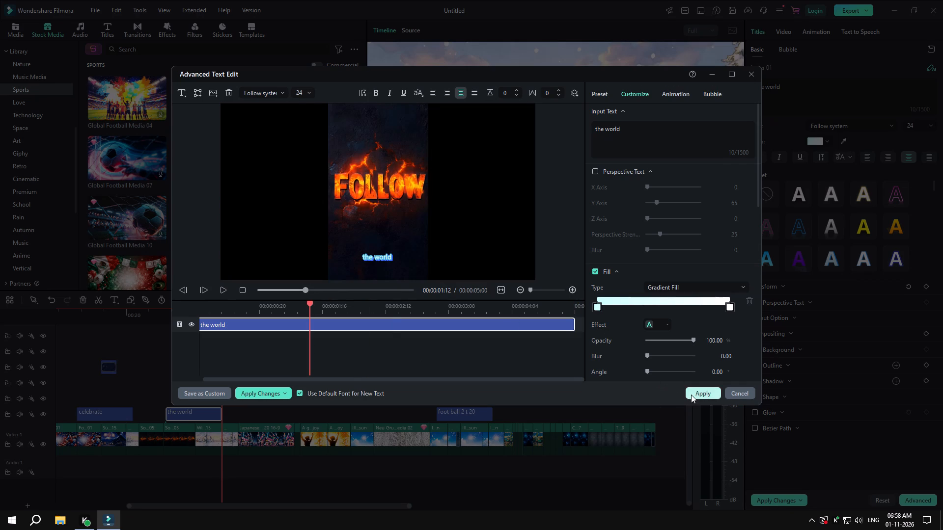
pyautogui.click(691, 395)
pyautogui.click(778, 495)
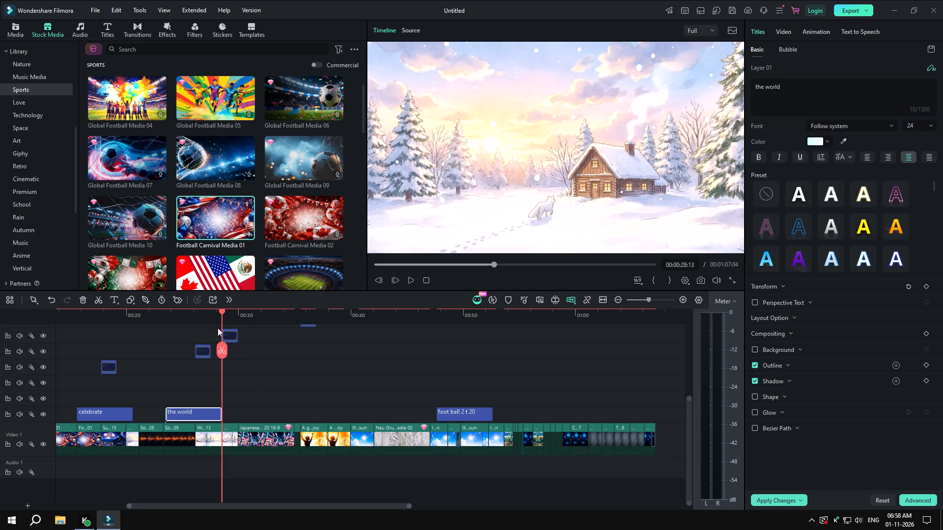
# With the playhead at 00:00:31:16, extend the title's text to "the world of cars" and apply it in Advanced Text Edit.
pyautogui.moveTo(223, 315); pyautogui.dragTo(257, 322)
pyautogui.moveTo(809, 76); pyautogui.dragTo(769, 81)
pyautogui.moveTo(800, 89); pyautogui.dragTo(753, 98)
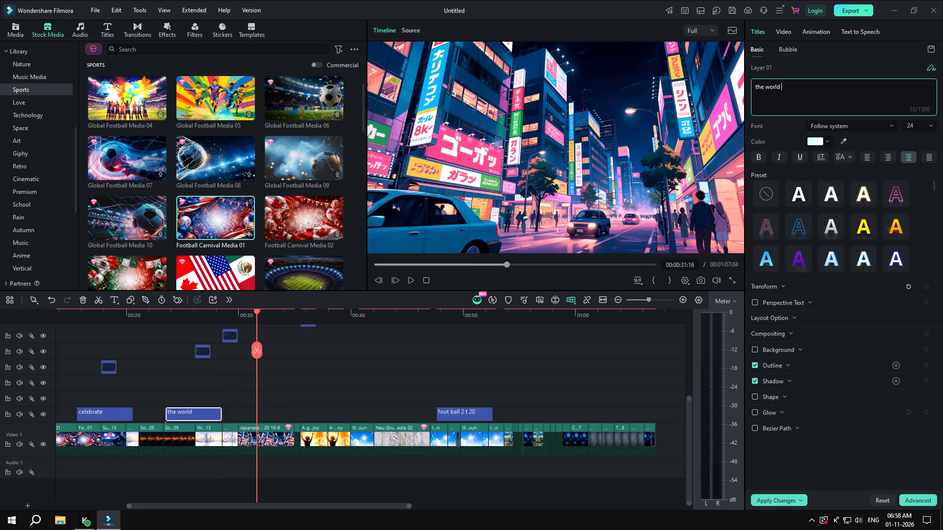
pyautogui.moveTo(753, 98); pyautogui.dragTo(741, 98)
pyautogui.click(784, 87)
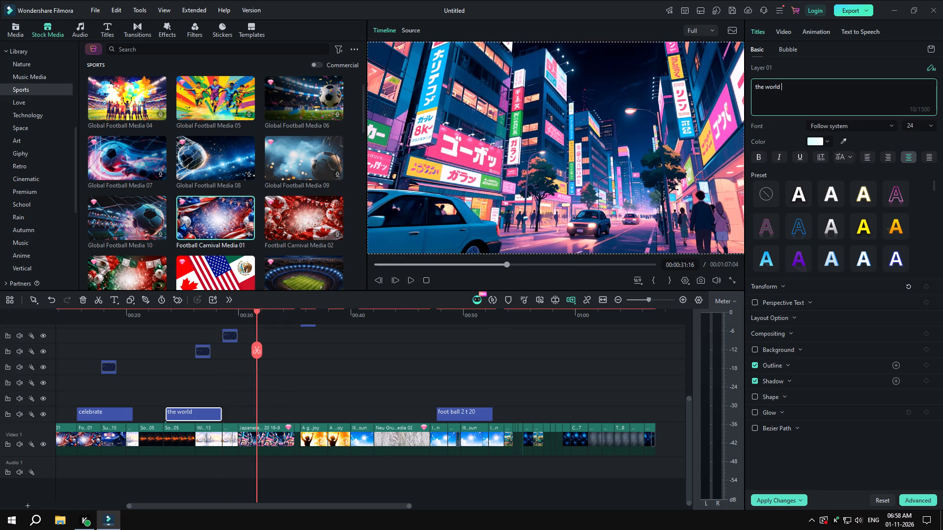
pyautogui.write('of war')
pyautogui.press('BackSpace')
pyautogui.press('BackSpace')
pyautogui.press('BackSpace')
pyautogui.press('BackSpace')
pyautogui.press('space')
pyautogui.write('cars')
pyautogui.click(771, 503)
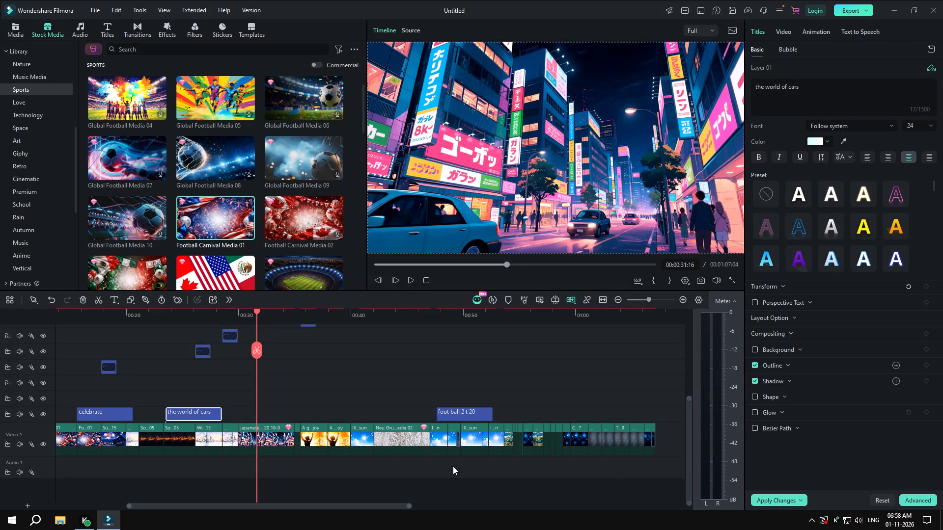
pyautogui.click(920, 500)
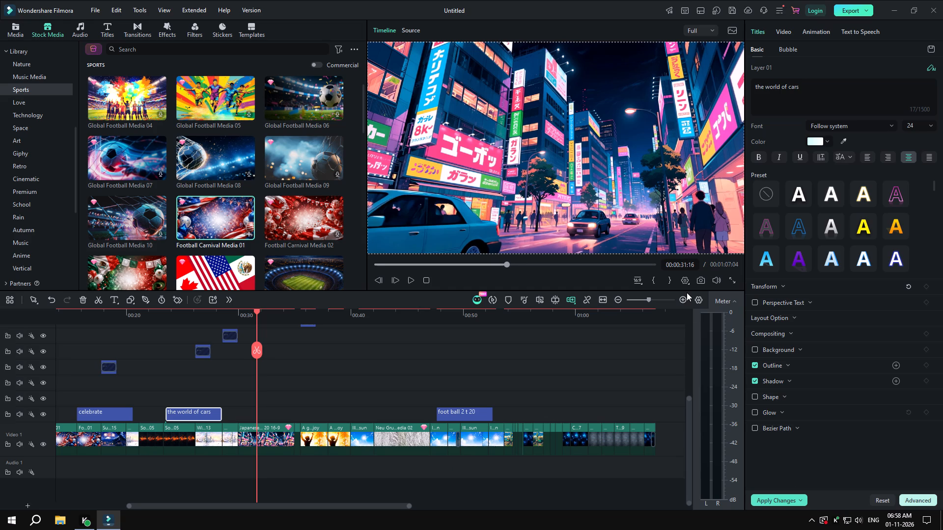
pyautogui.click(696, 387)
pyautogui.click(704, 402)
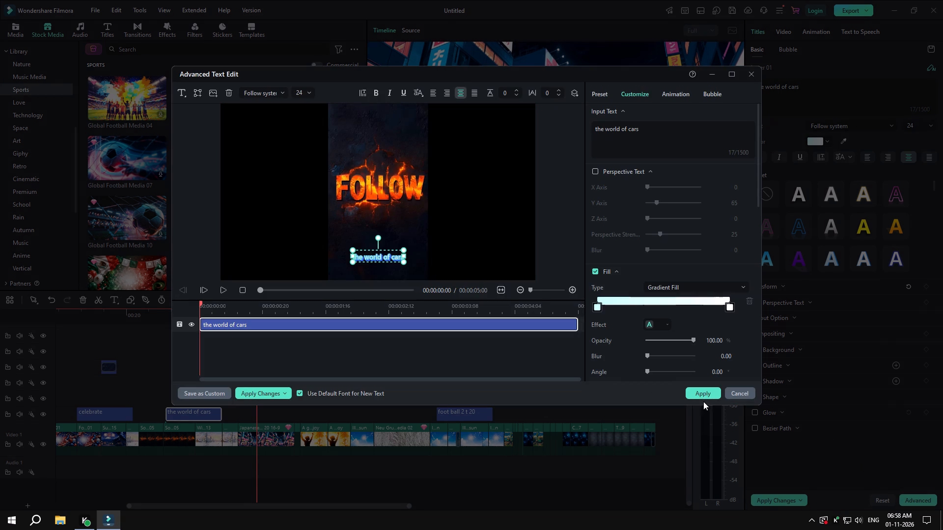
pyautogui.click(701, 391)
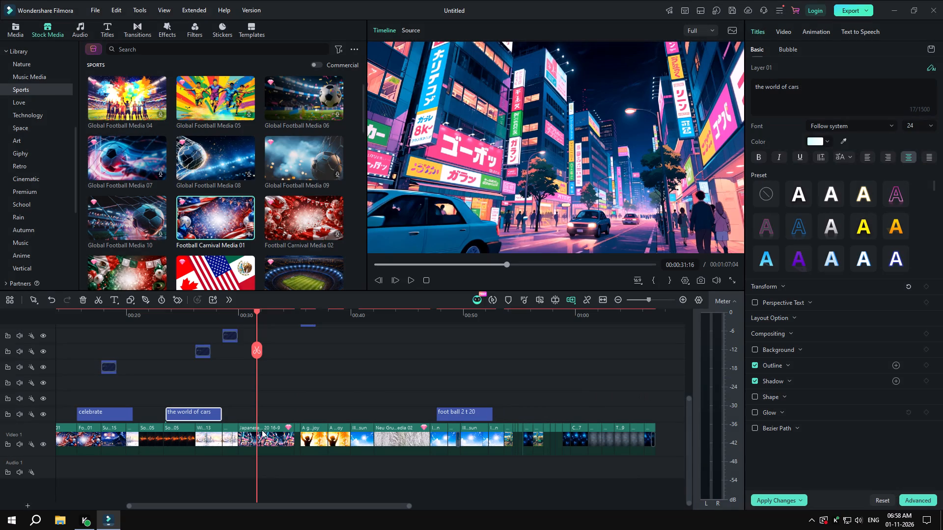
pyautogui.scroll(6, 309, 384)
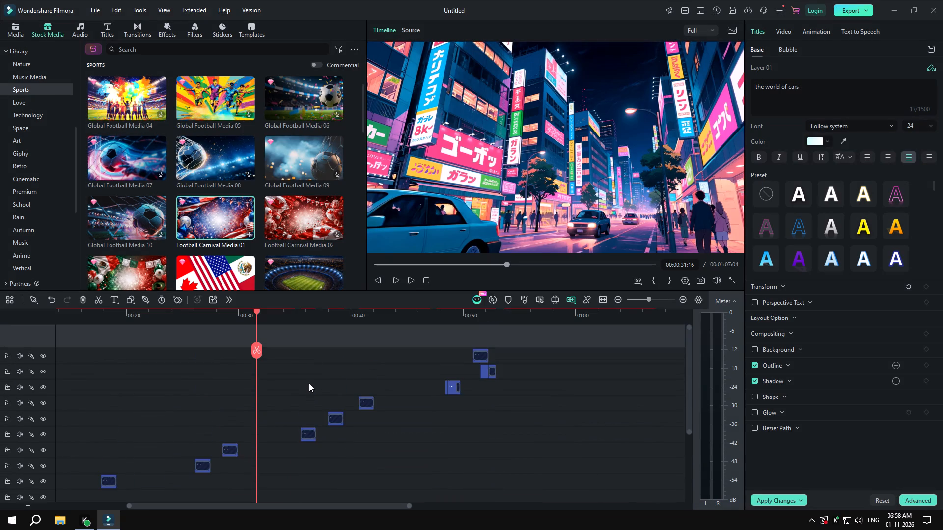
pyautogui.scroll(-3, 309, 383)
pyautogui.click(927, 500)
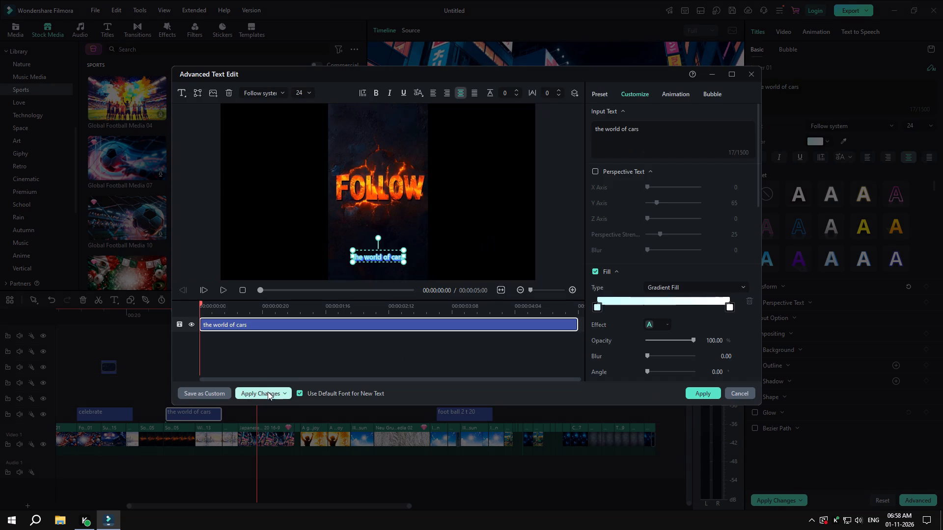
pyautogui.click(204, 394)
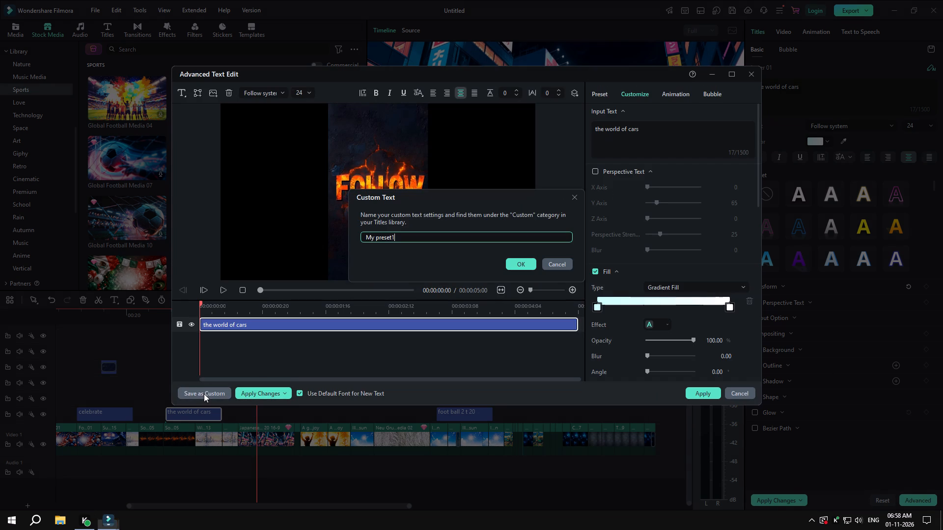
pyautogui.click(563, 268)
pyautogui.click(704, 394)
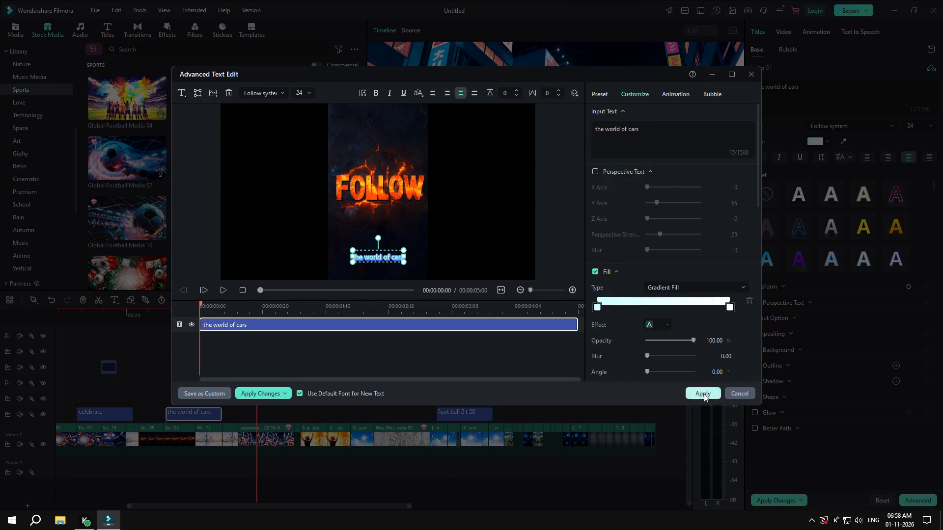
# Look over the stacked title tracks and the Video 1 clips in the timeline.
pyautogui.scroll(4, 415, 370)
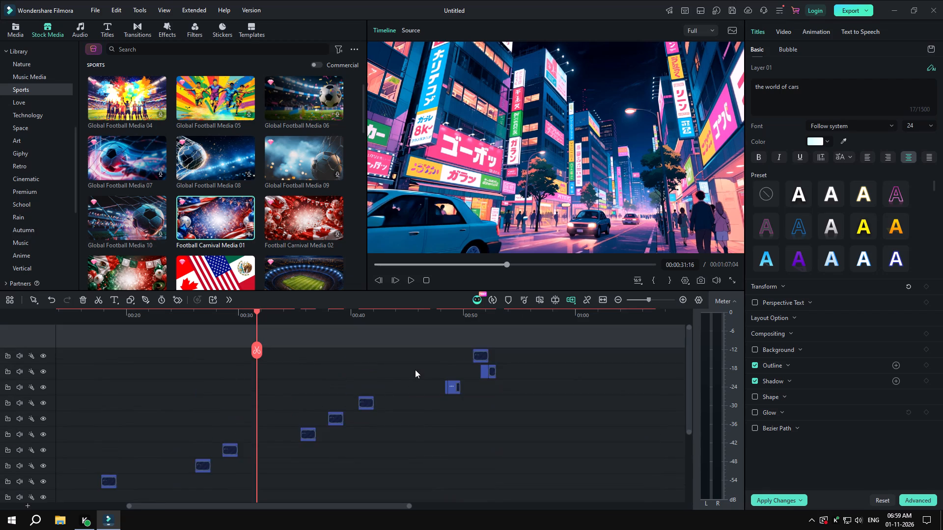
pyautogui.scroll(-6, 415, 370)
pyautogui.scroll(5, 414, 371)
pyautogui.scroll(-2, 559, 383)
pyautogui.scroll(-2, 359, 393)
pyautogui.scroll(4, 313, 410)
pyautogui.scroll(-2, 240, 342)
pyautogui.scroll(1, 801, 326)
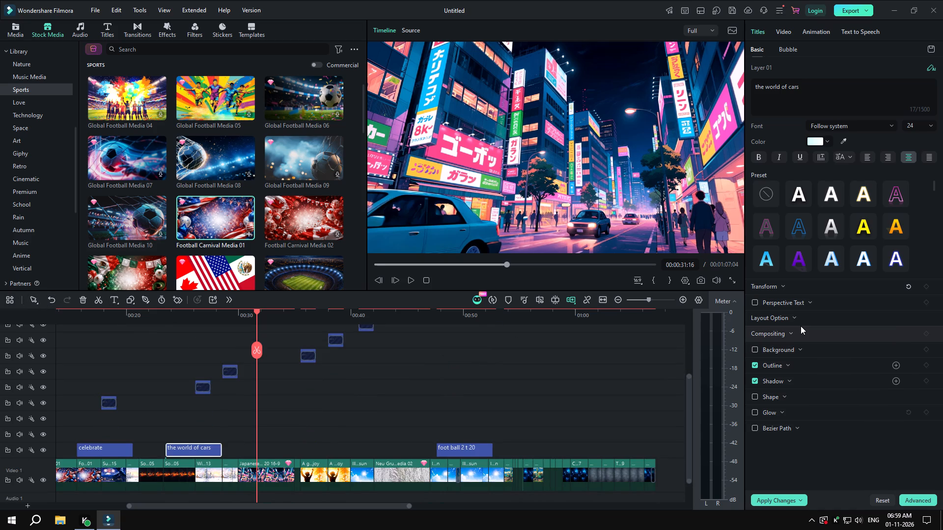
pyautogui.scroll(1, 801, 326)
# Style the "the world of cars" title with the purple gradient text preset.
pyautogui.click(821, 145)
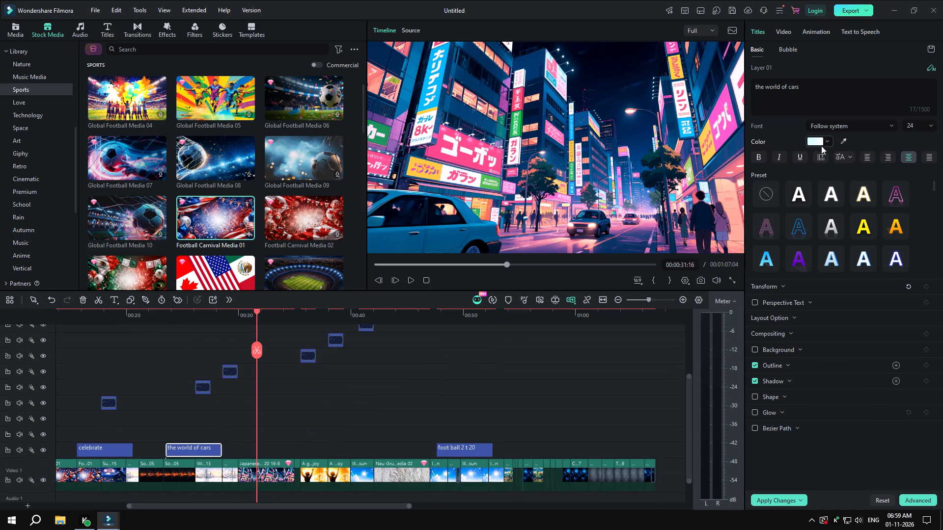
pyautogui.click(827, 140)
pyautogui.click(797, 258)
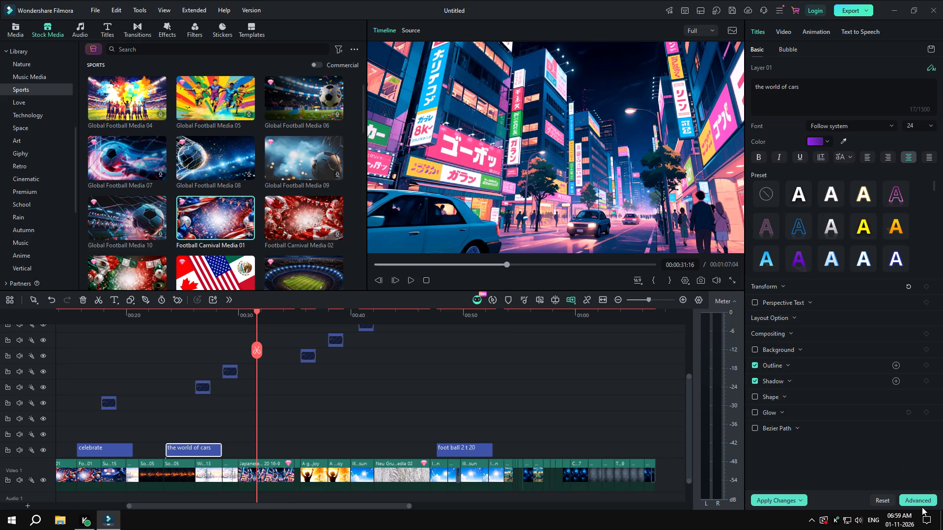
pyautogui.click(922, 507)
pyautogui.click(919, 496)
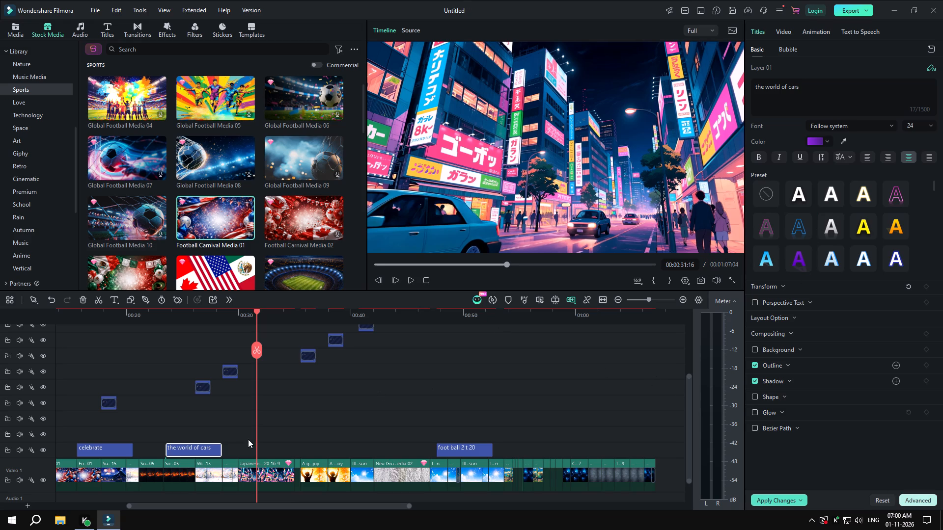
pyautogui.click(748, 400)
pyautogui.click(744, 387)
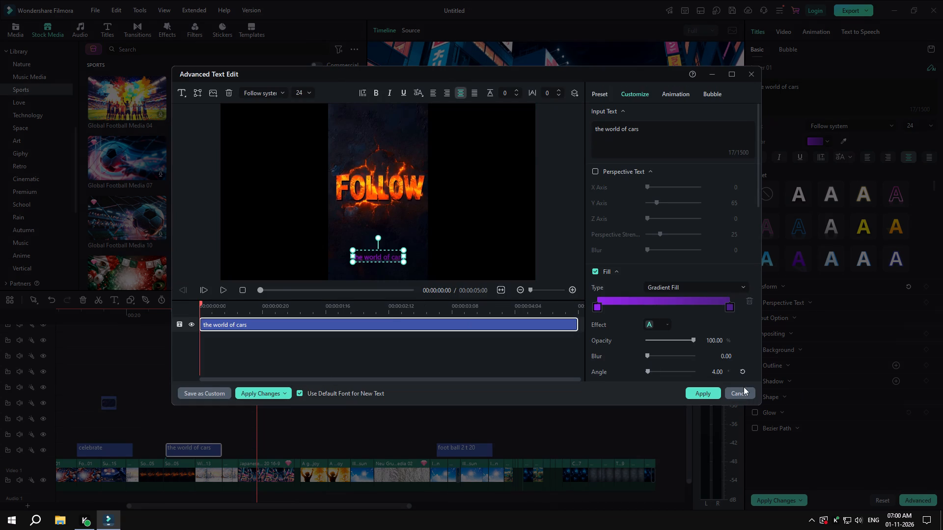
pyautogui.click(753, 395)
# Add a Quick Text title at 00:00:31:16 above the Japanese street clip, on the same track as the other titles.
pyautogui.click(107, 296)
pyautogui.click(114, 298)
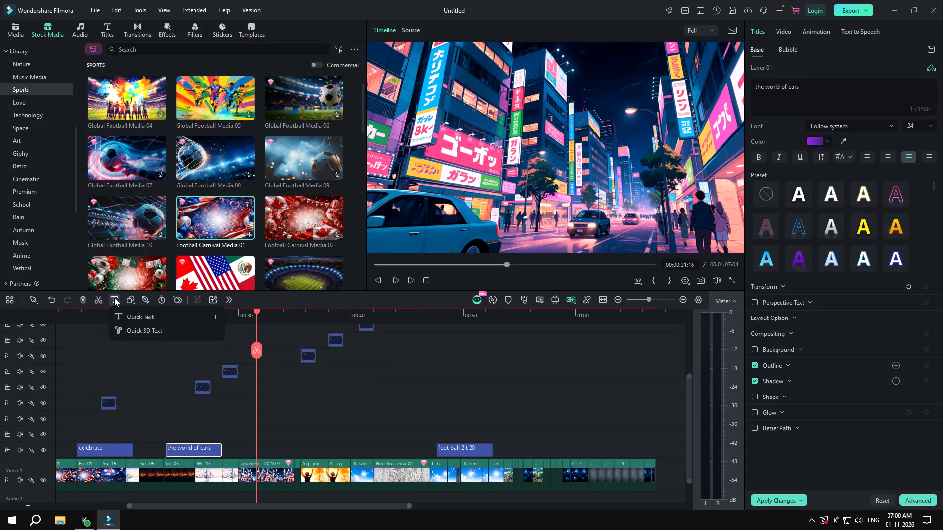
pyautogui.click(142, 314)
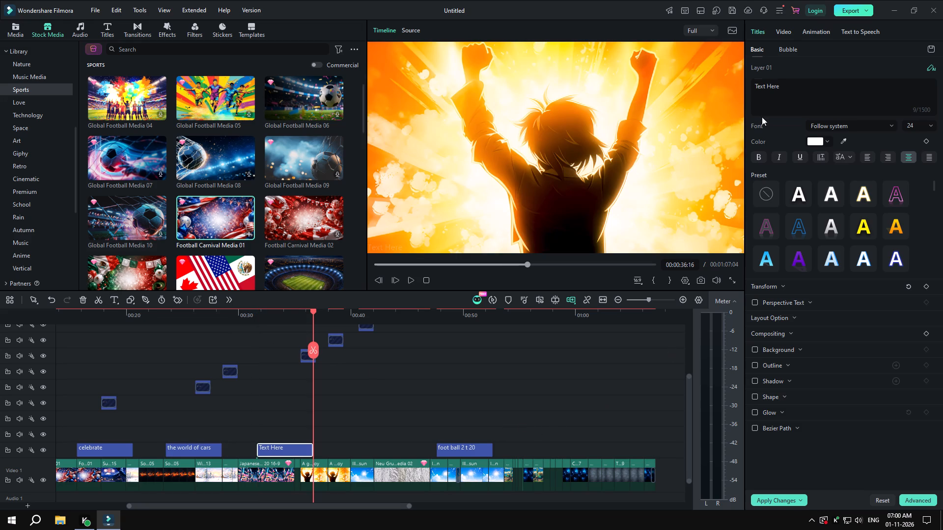
# Replace the new title's placeholder text above the Japanese street clip with "sexy" and apply it in Advanced Text Edit.
pyautogui.moveTo(798, 100); pyautogui.dragTo(743, 95)
pyautogui.moveTo(787, 84); pyautogui.dragTo(739, 97)
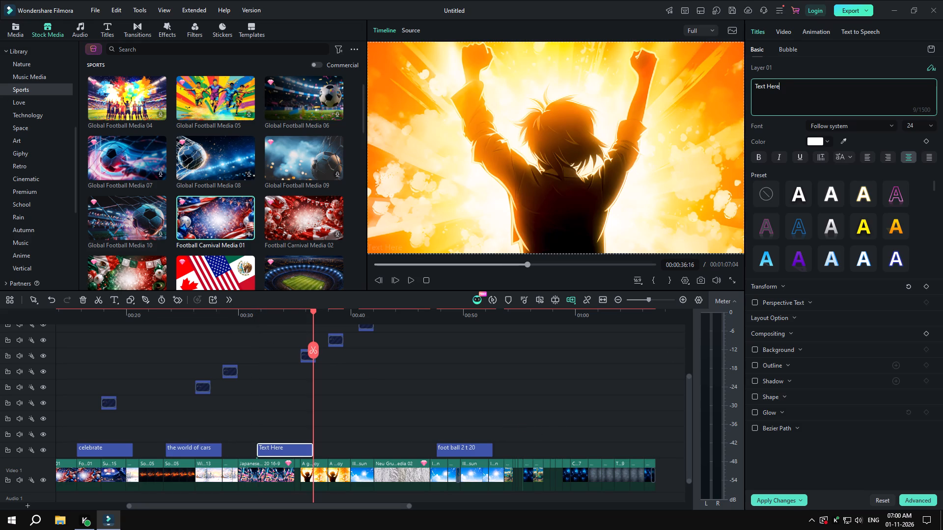
pyautogui.moveTo(780, 80); pyautogui.dragTo(785, 82)
pyautogui.moveTo(789, 93); pyautogui.dragTo(752, 92)
pyautogui.moveTo(781, 89); pyautogui.dragTo(771, 87)
pyautogui.moveTo(771, 87); pyautogui.dragTo(752, 84)
pyautogui.write('sec')
pyautogui.press('BackSpace')
pyautogui.press('x')
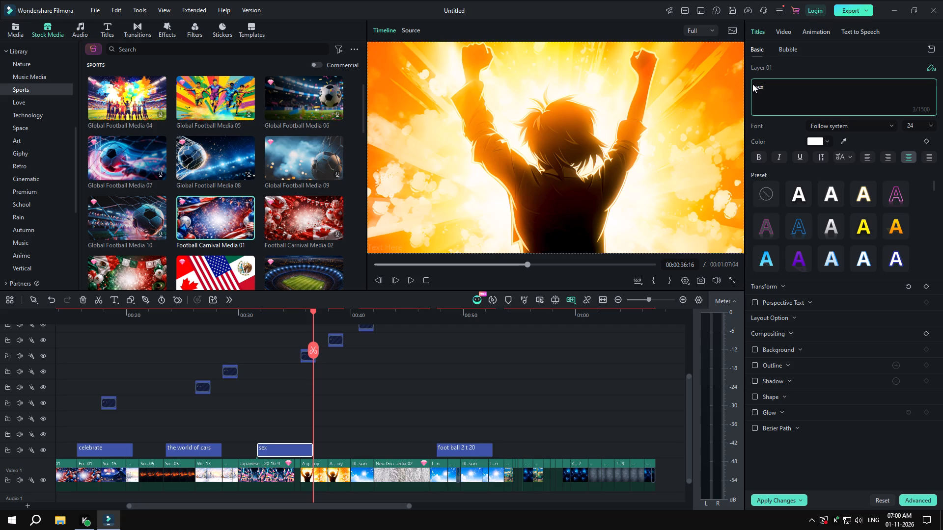
pyautogui.press('y')
pyautogui.press('Return')
pyautogui.click(930, 492)
pyautogui.click(928, 498)
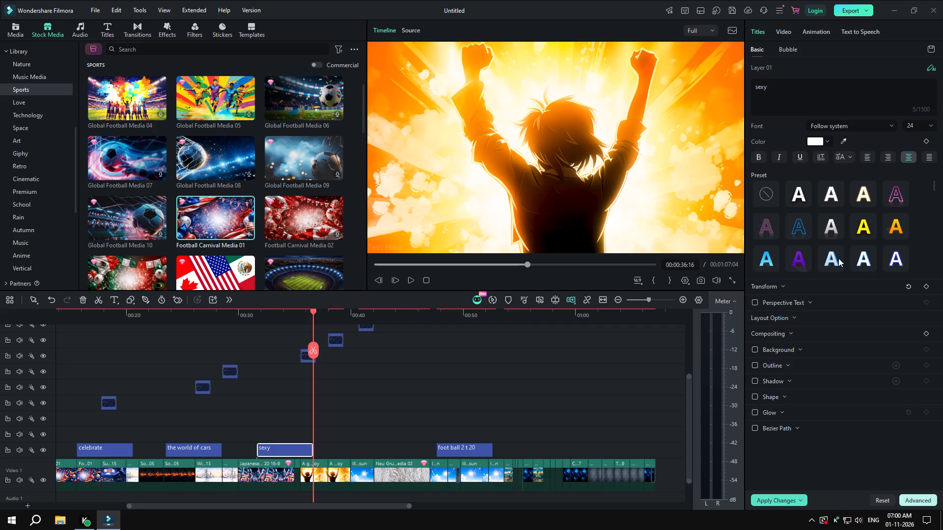
pyautogui.click(698, 397)
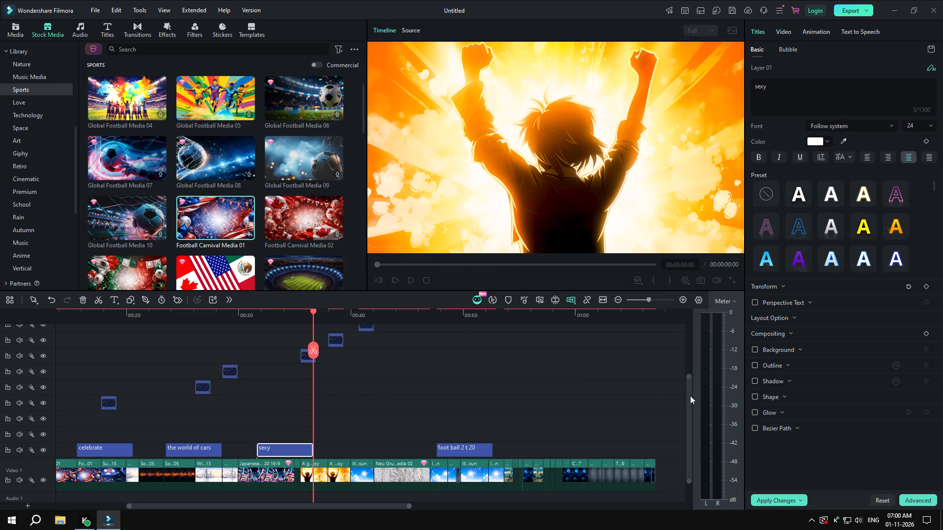
# Add a Quick Text title at 00:00:44:15 above the crumpled white paper clip.
pyautogui.moveTo(314, 311); pyautogui.dragTo(382, 330)
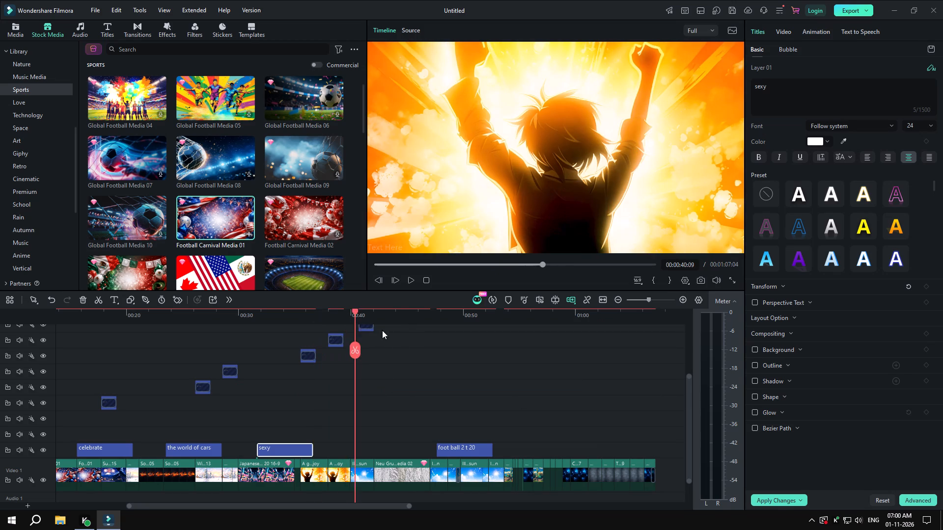
pyautogui.moveTo(382, 330); pyautogui.dragTo(403, 334)
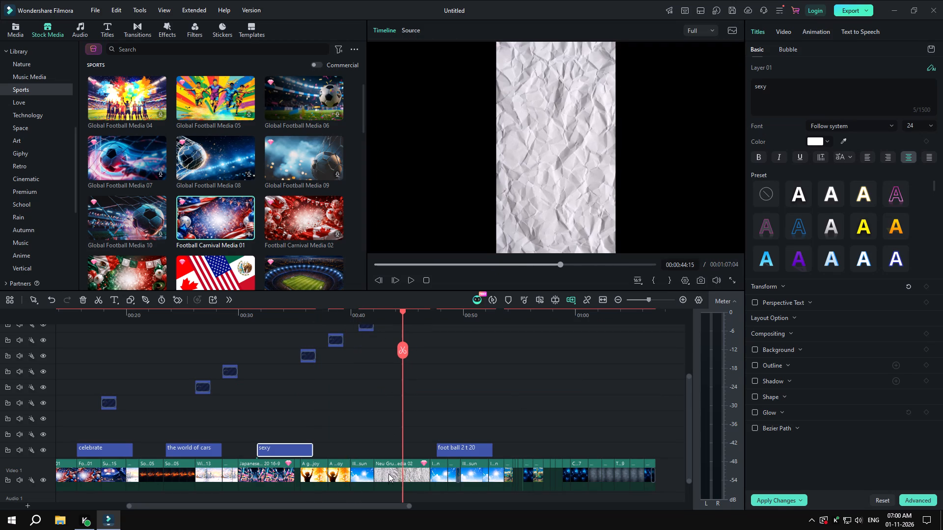
pyautogui.click(390, 478)
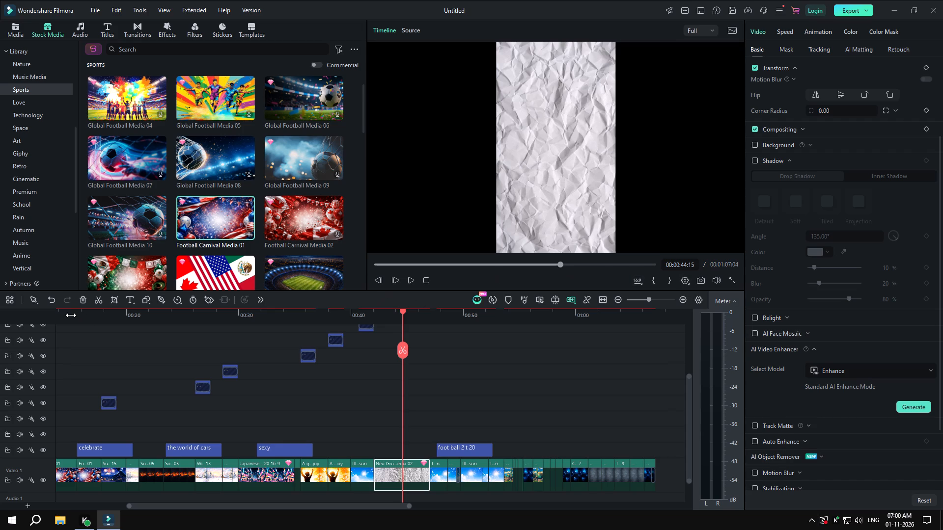
pyautogui.click(129, 300)
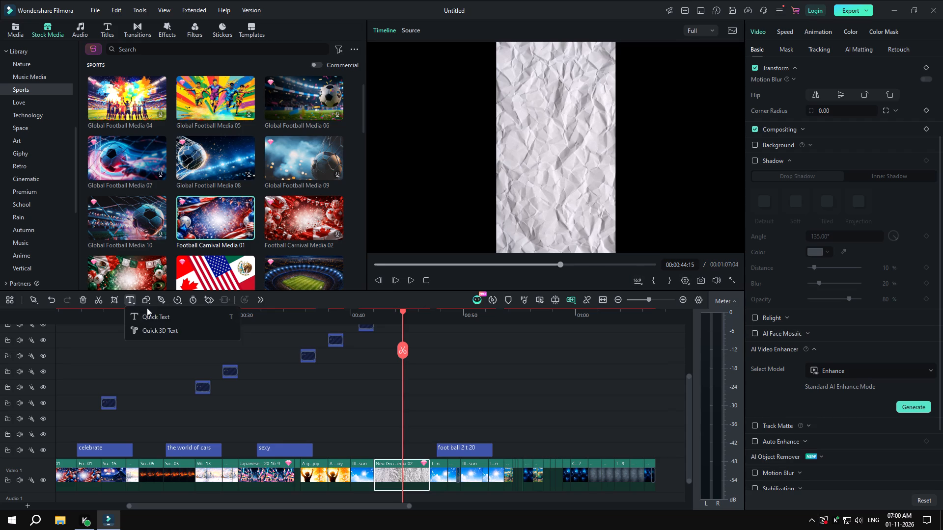
pyautogui.click(153, 314)
# Set the new title's text to "glossy paper" and apply it in Advanced Text Edit.
pyautogui.moveTo(795, 93); pyautogui.dragTo(752, 88)
pyautogui.write('cg')
pyautogui.press('BackSpace')
pyautogui.press('BackSpace')
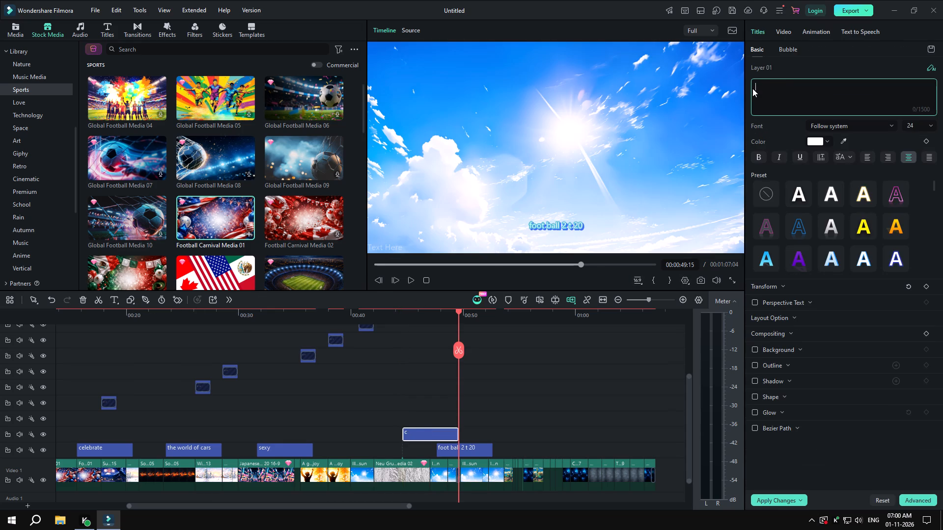
pyautogui.press('BackSpace')
pyautogui.write('glossy paper')
pyautogui.press('Return')
pyautogui.click(915, 503)
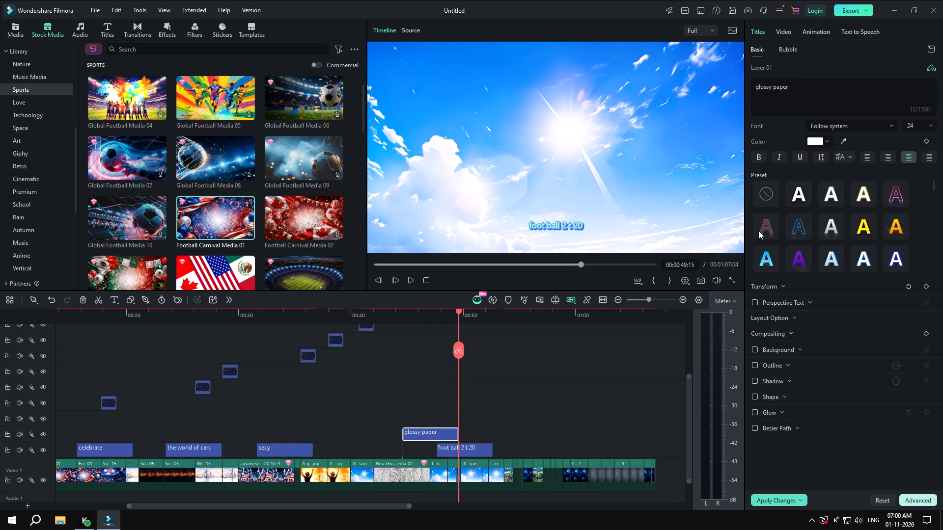
pyautogui.click(754, 495)
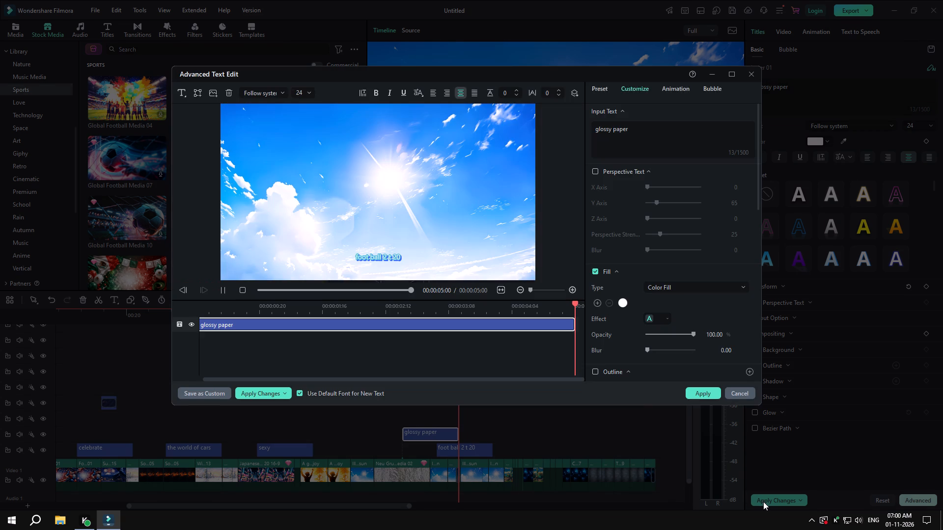
pyautogui.click(701, 389)
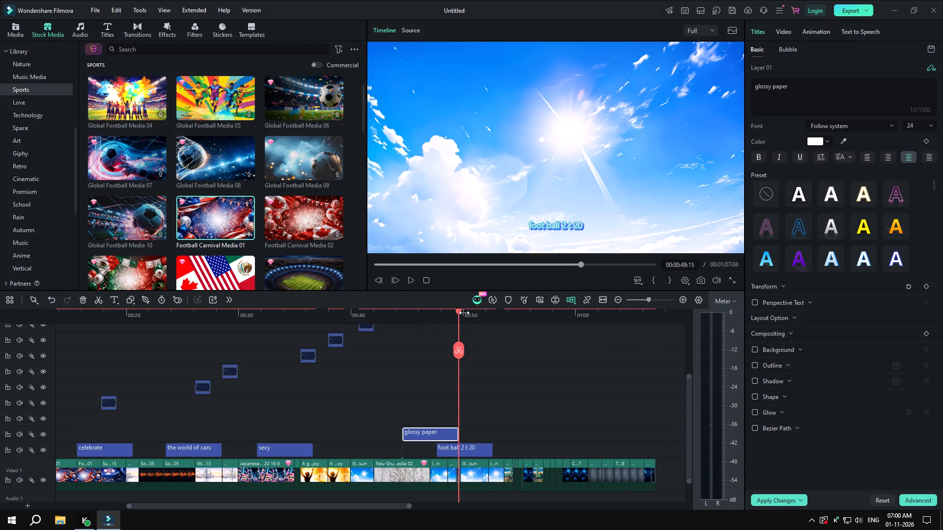
# Split the "foot ball 2 t 20" title and the sunny sky clip beneath it at 00:00:49:15.
pyautogui.click(456, 353)
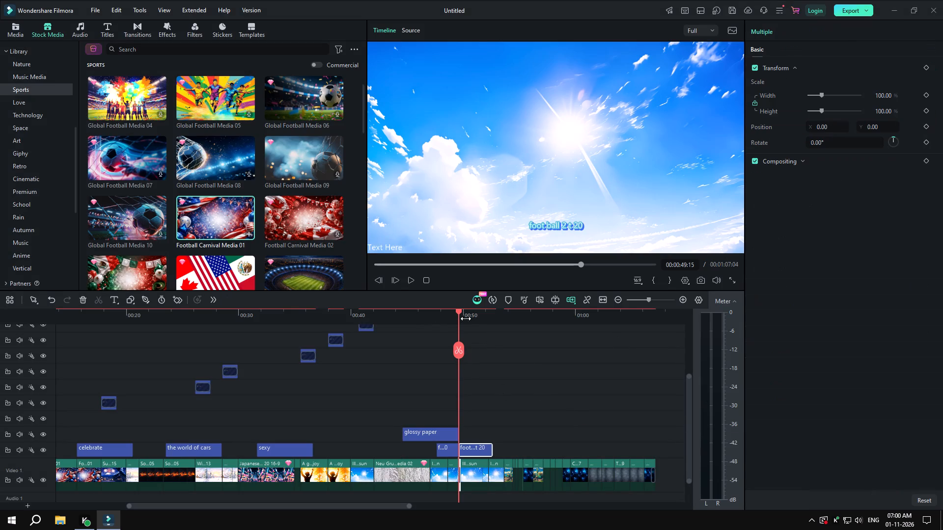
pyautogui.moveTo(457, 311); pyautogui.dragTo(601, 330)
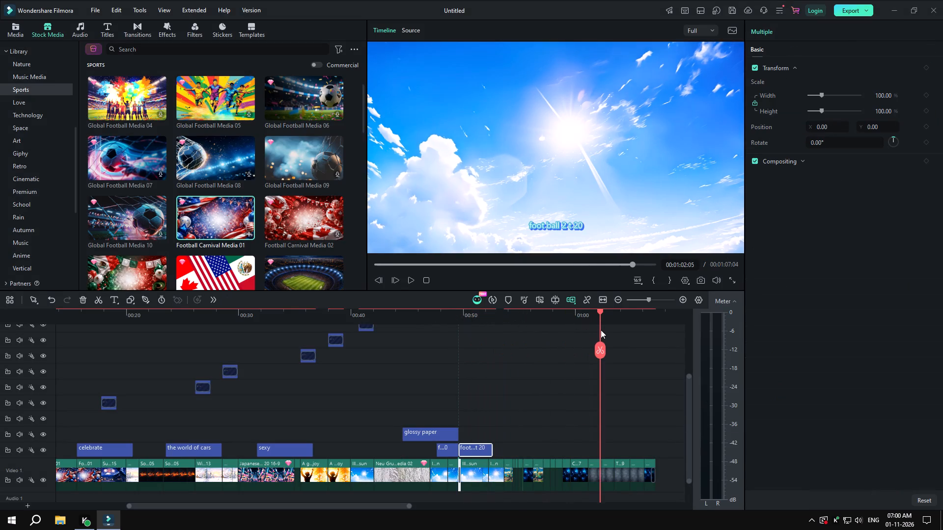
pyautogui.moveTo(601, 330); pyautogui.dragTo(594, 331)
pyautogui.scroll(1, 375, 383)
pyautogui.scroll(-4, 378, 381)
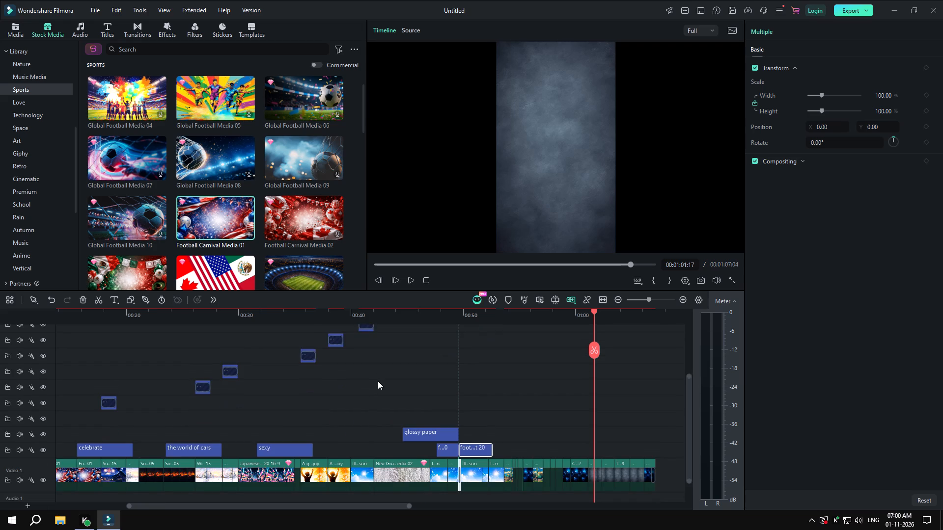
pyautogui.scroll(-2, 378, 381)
# Close the video editor with the untitled project open.
pyautogui.click(942, 1)
pyautogui.click(937, 6)
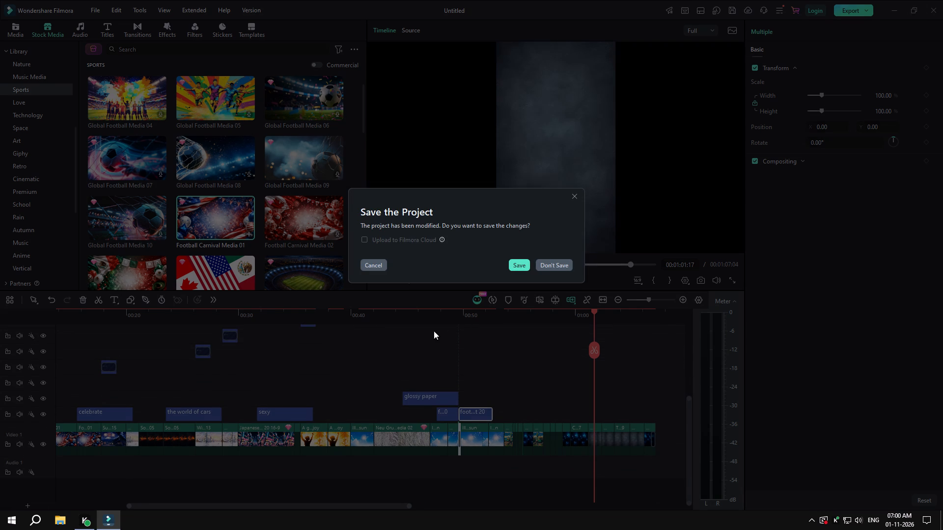
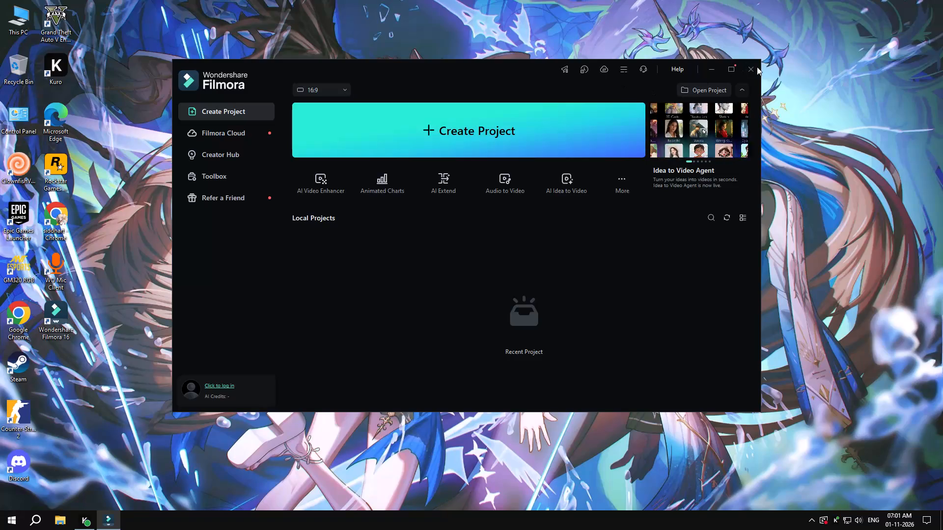
# Close the Filmora start window.
pyautogui.click(754, 67)
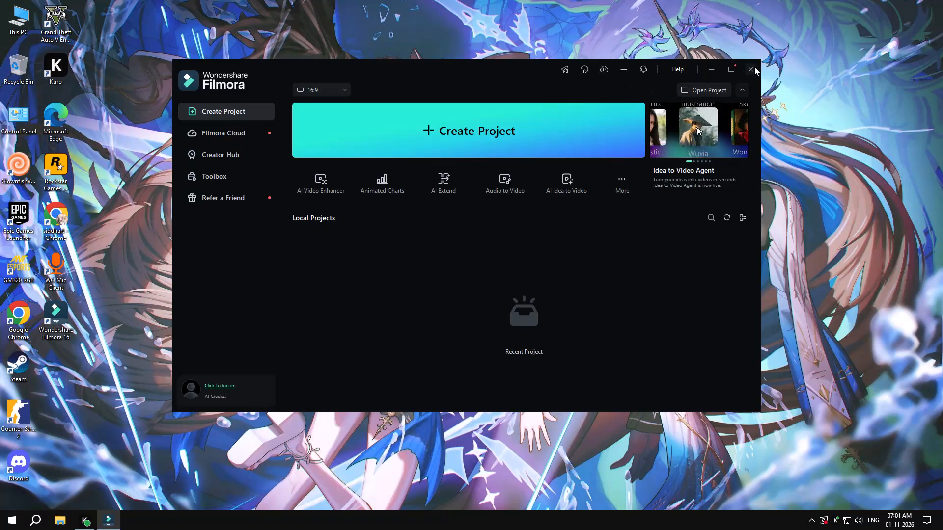